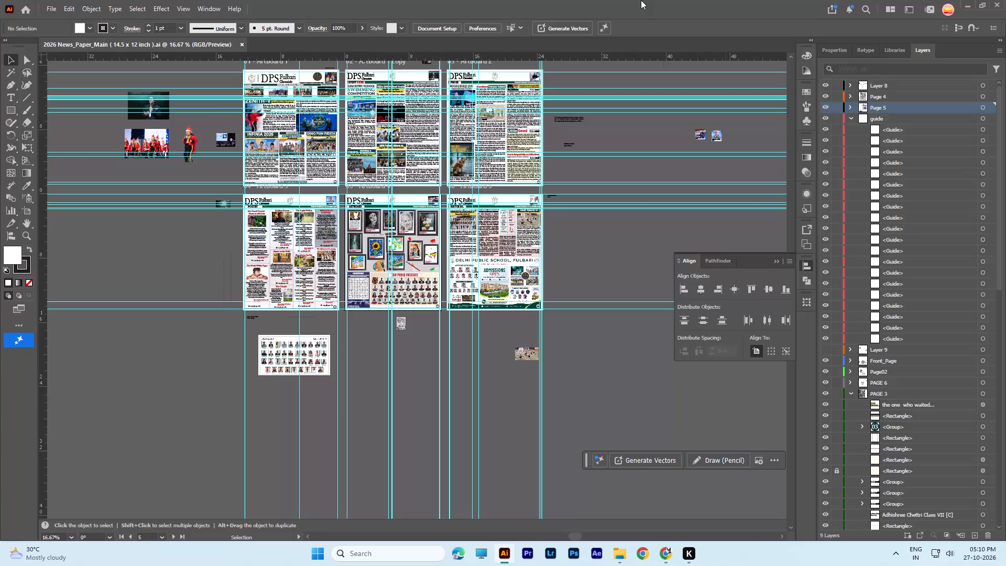
Close the 2026 News_Paper_Main document.
left_click(243, 42)
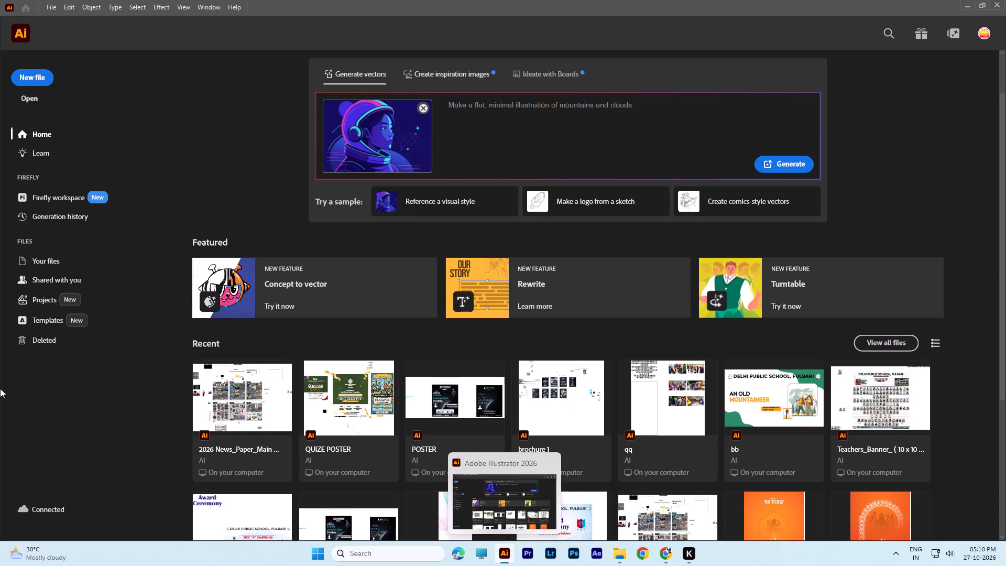
Switch to Adobe Premiere and open the recent project sun day.
left_click(537, 554)
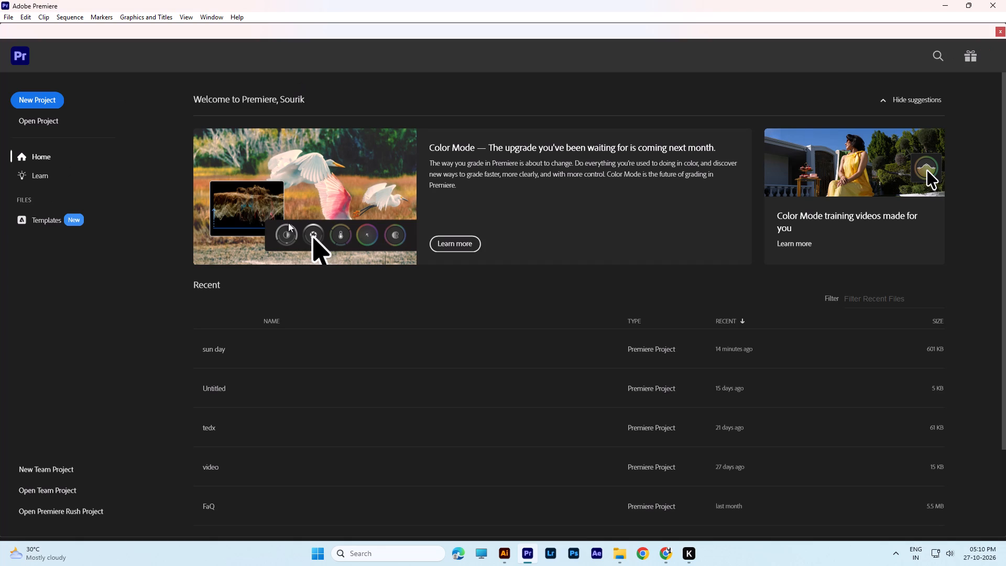
left_click(217, 346)
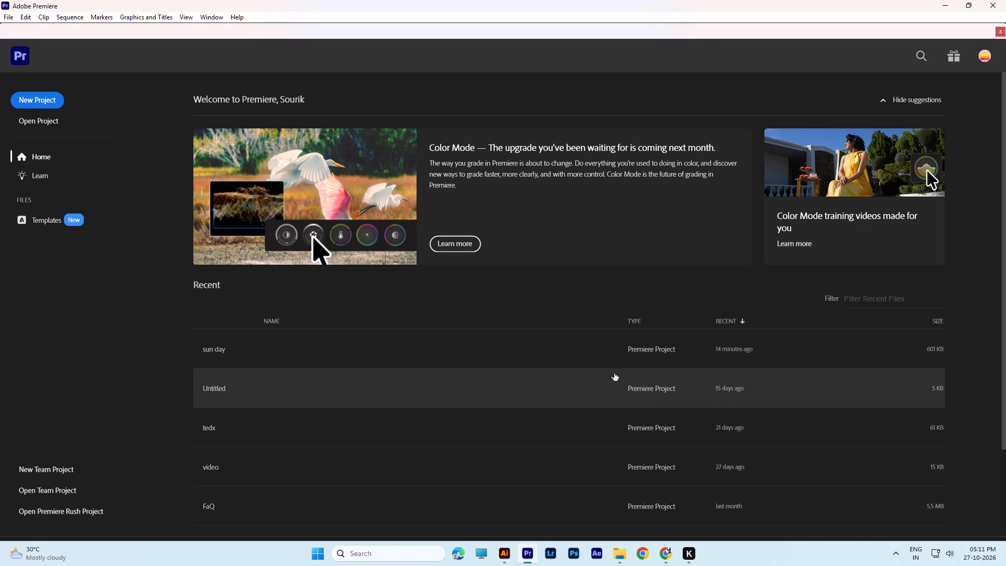
left_click(659, 350)
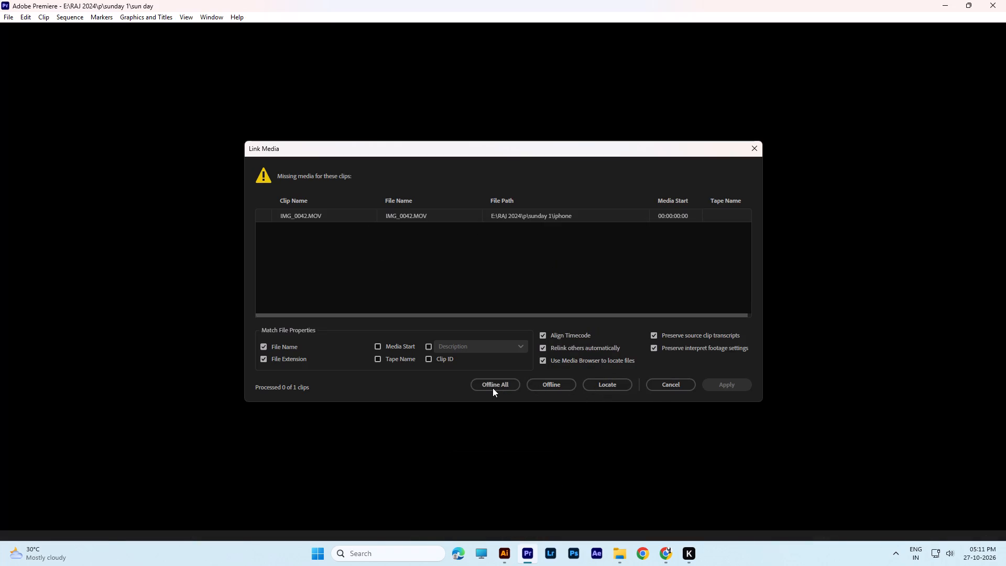
Look through the iphone folder for the missing IMG_0042.MOV clip, and skip relinking it.
left_click(599, 382)
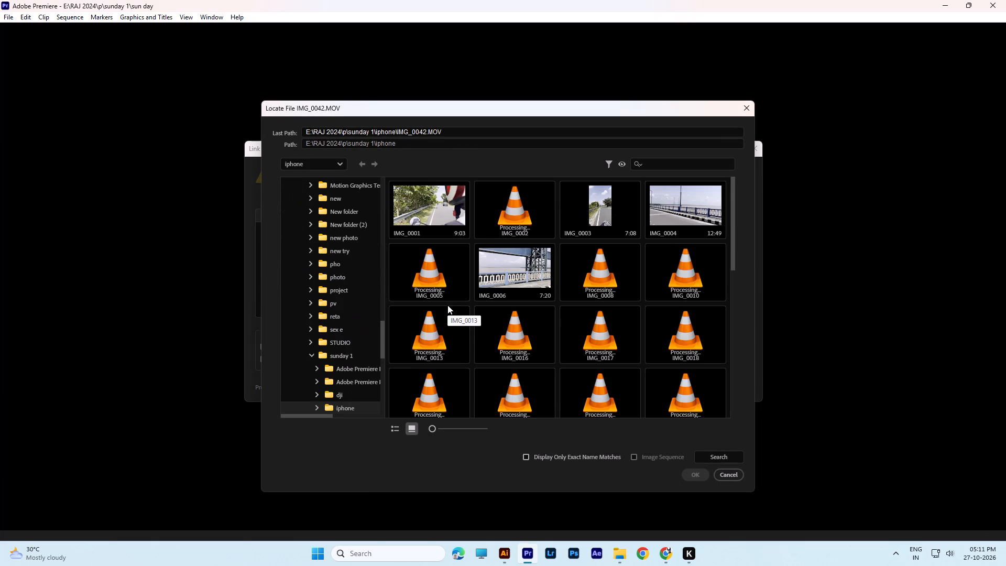
scroll(447, 305, "down", 1)
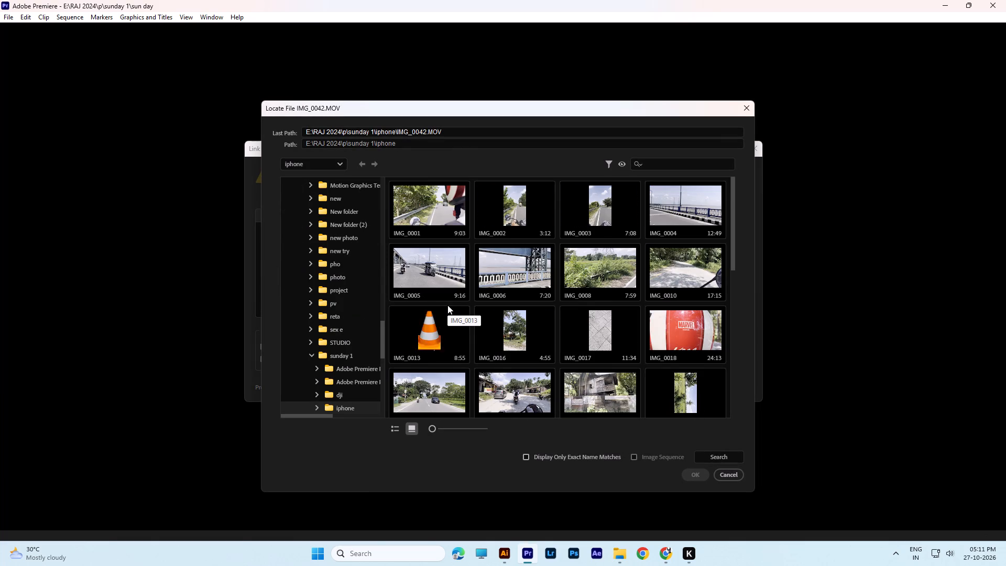
scroll(447, 305, "down", 2)
scroll(447, 305, "up", 1)
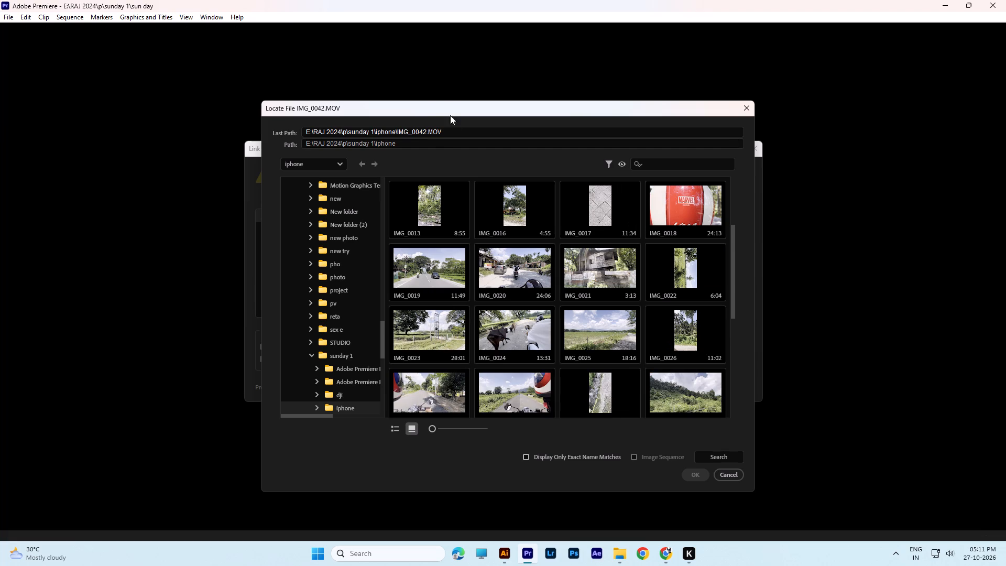
left_click_drag(430, 112, 433, 113)
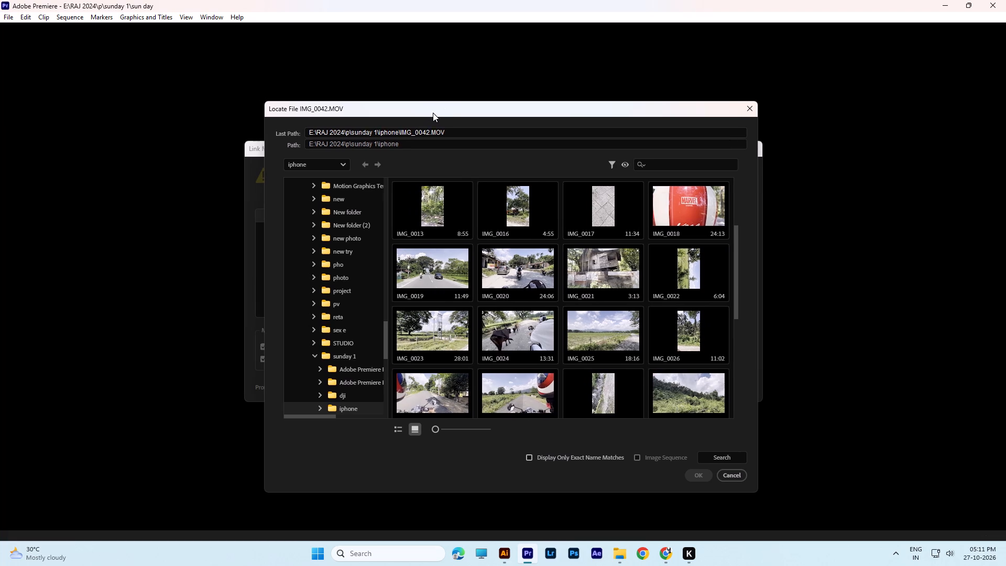
left_click_drag(433, 113, 416, 111)
scroll(517, 306, "down", 1)
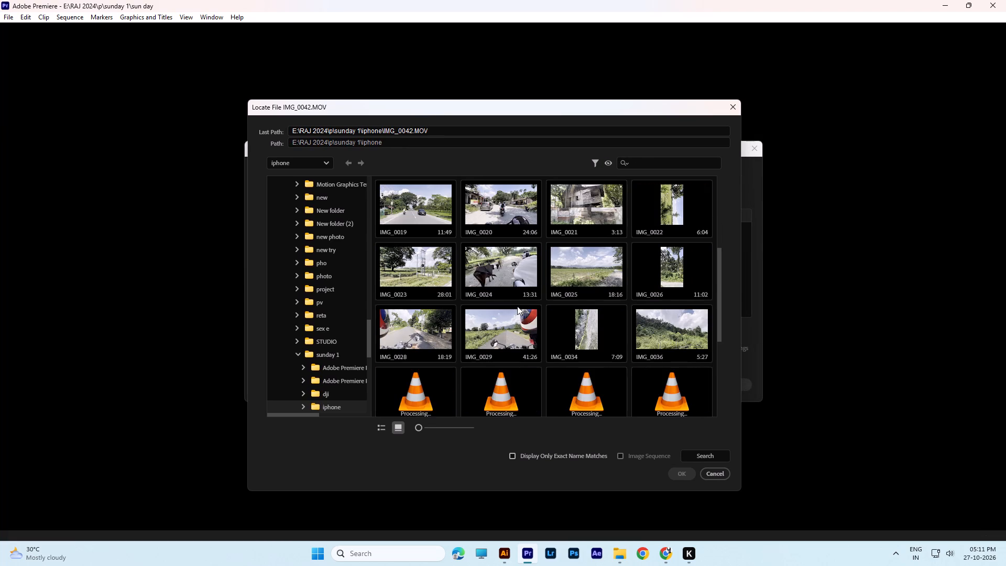
scroll(517, 306, "down", 2)
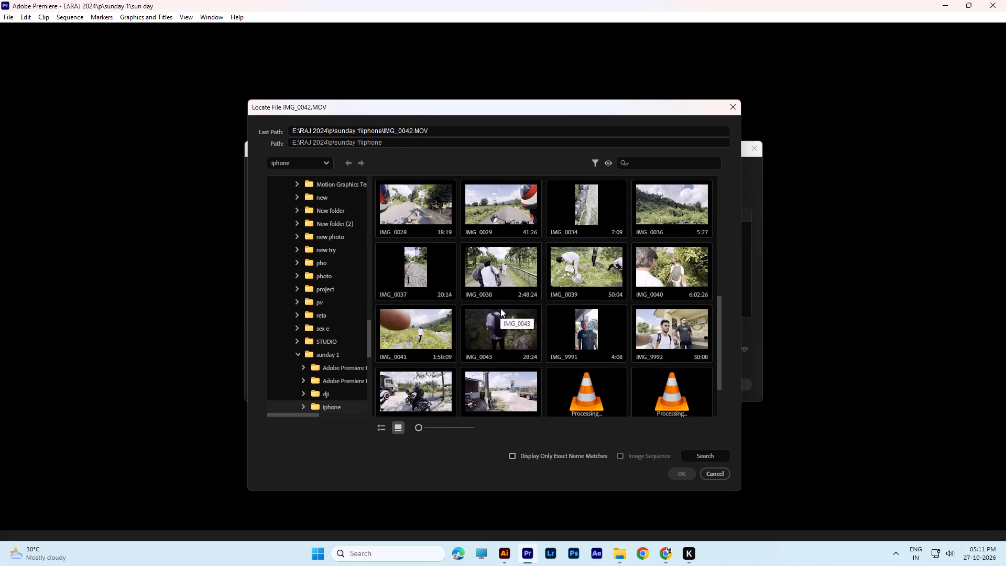
scroll(614, 325, "down", 2)
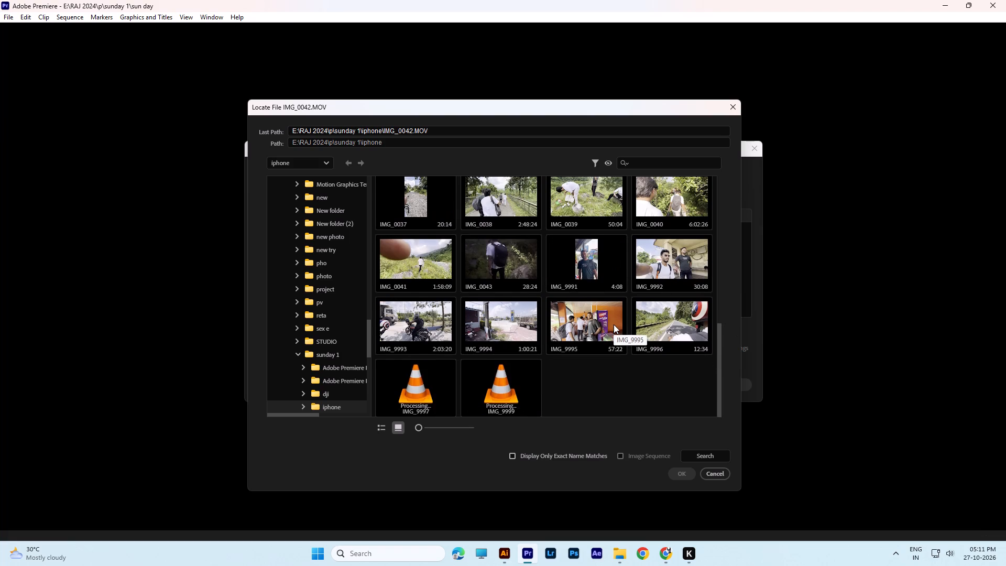
scroll(520, 348, "down", 2)
left_click(714, 475)
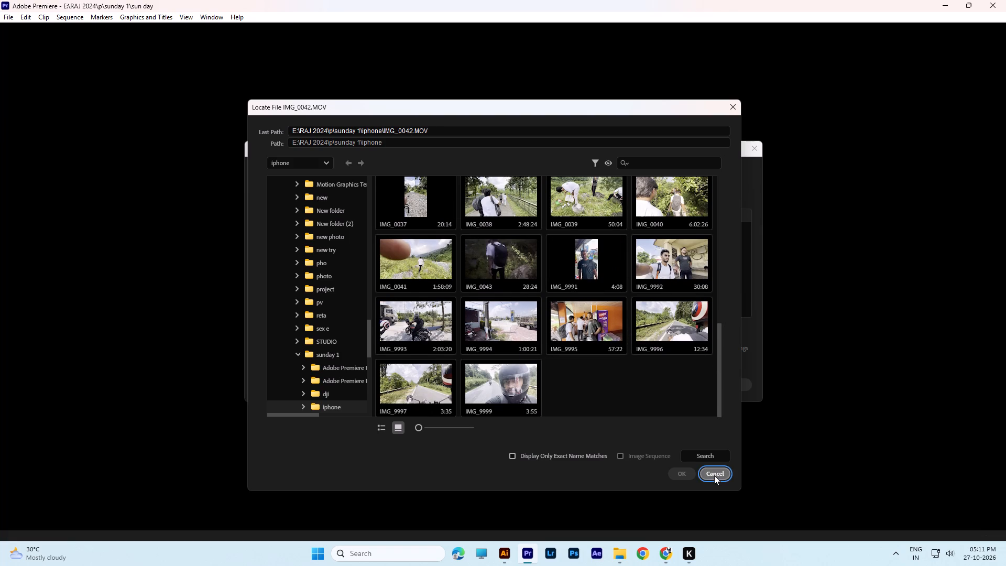
left_click(682, 386)
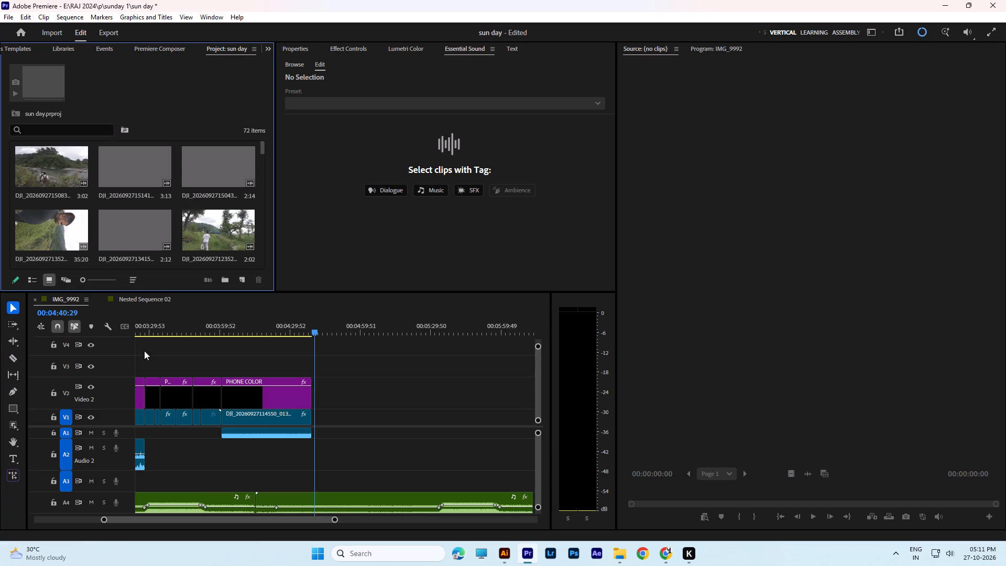
Play the IMG_9992 sequence from the start of its last V1 clip, and dismiss the missing fonts notice.
left_click_drag(312, 334, 221, 341)
key("space")
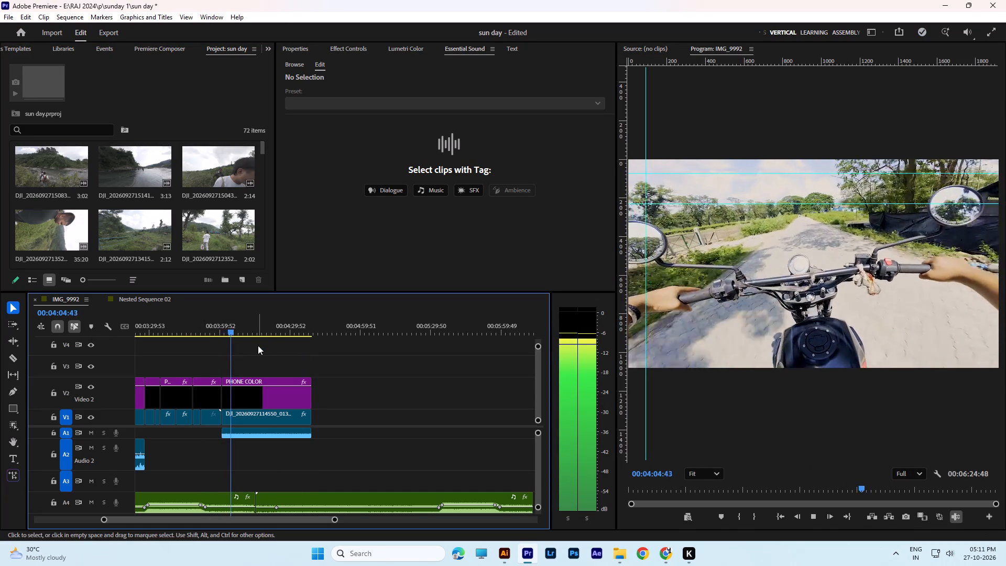
scroll(187, 177, "down", 1)
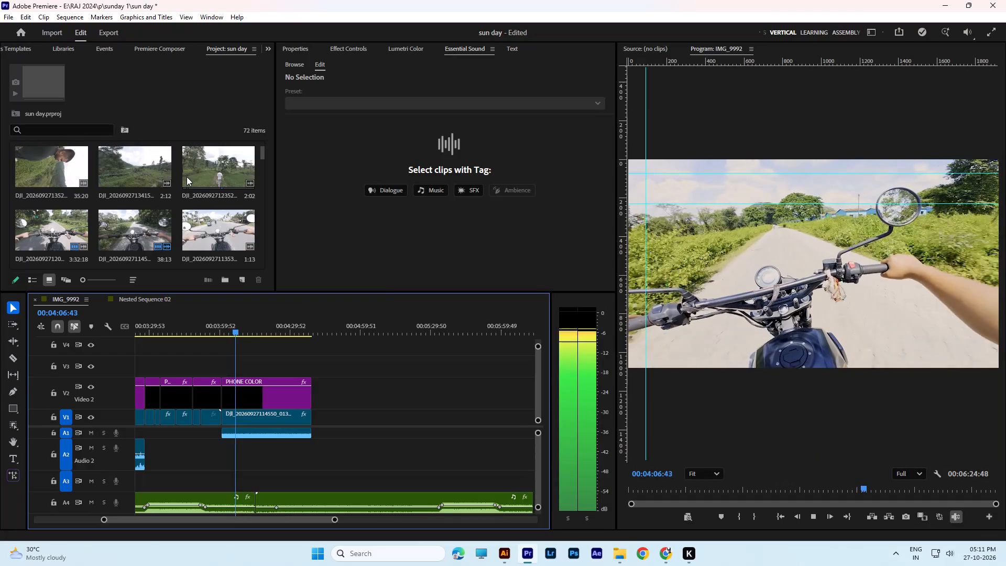
left_click(631, 358)
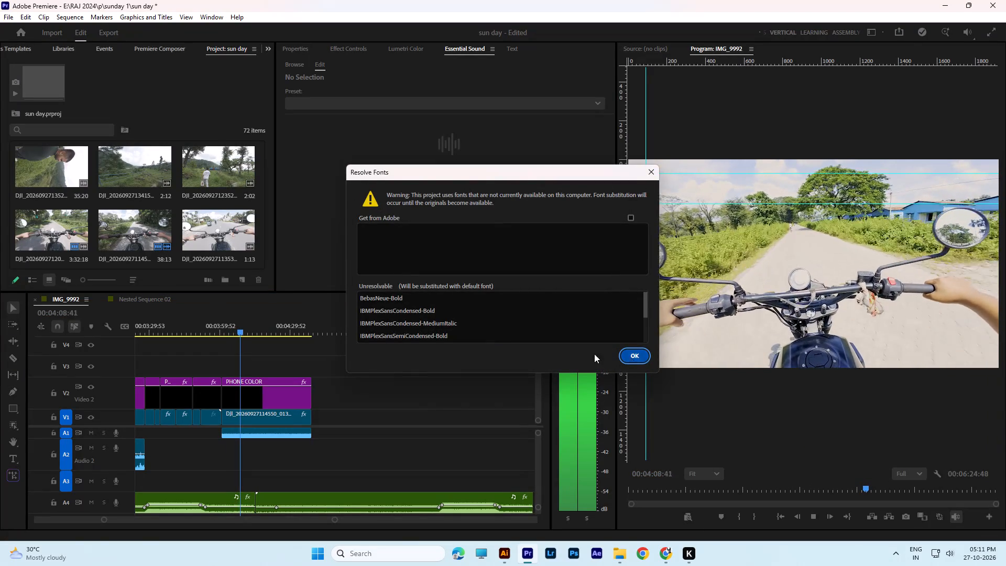
scroll(156, 217, "down", 1)
scroll(156, 217, "up", 1)
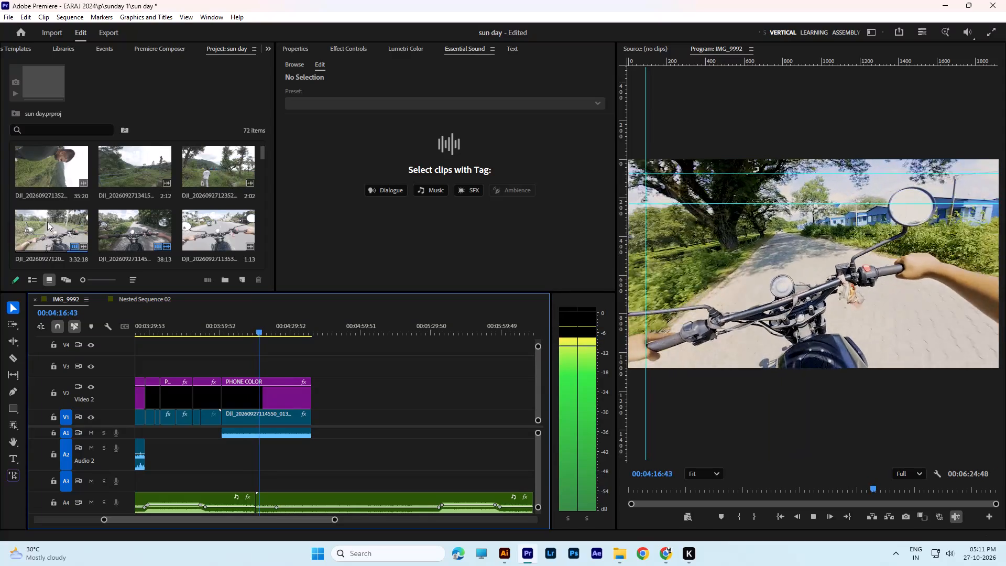
double_click(55, 221)
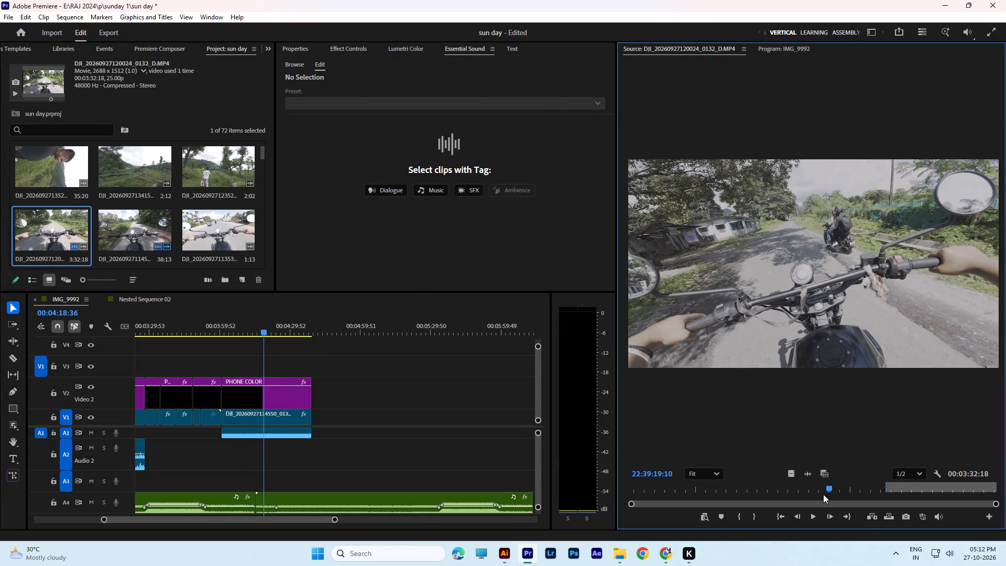
left_click_drag(828, 489, 922, 487)
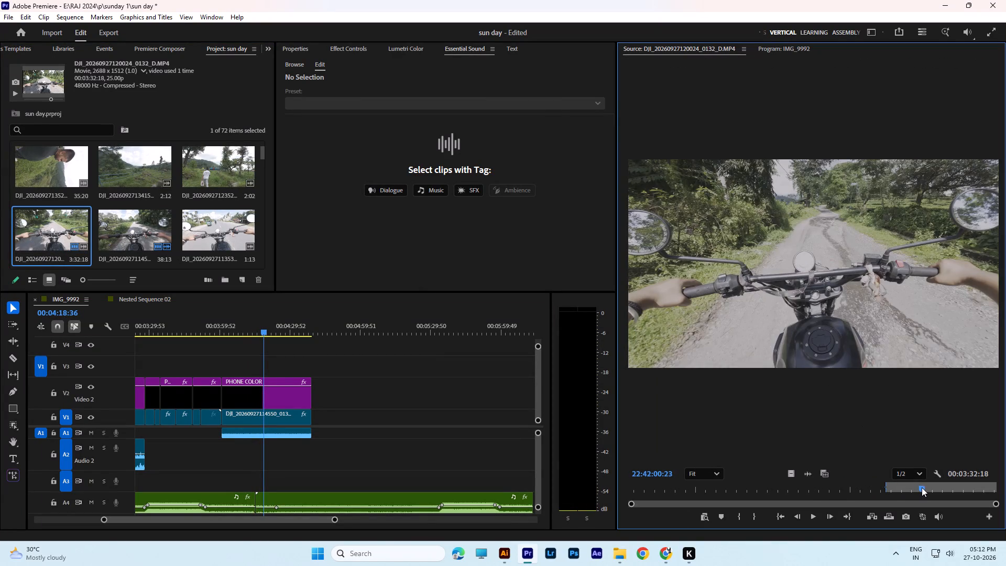
left_click_drag(922, 487, 928, 487)
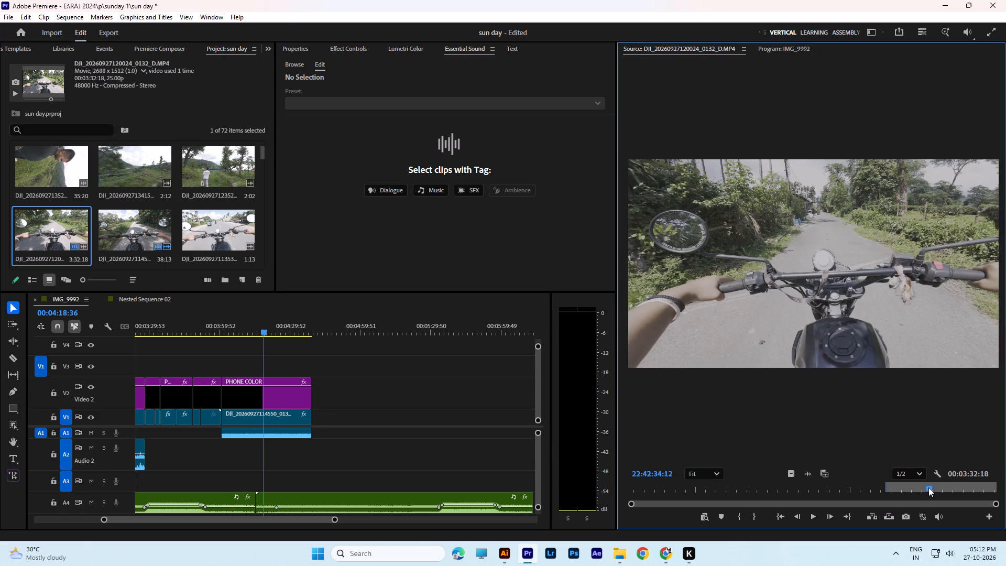
left_click_drag(928, 487, 933, 487)
left_click_drag(933, 487, 895, 492)
key("space")
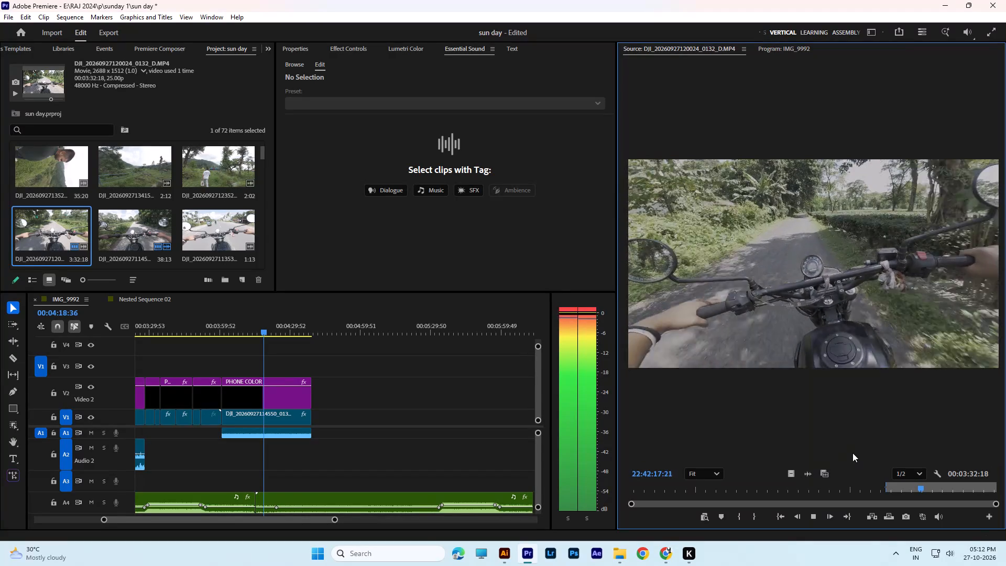
key("space")
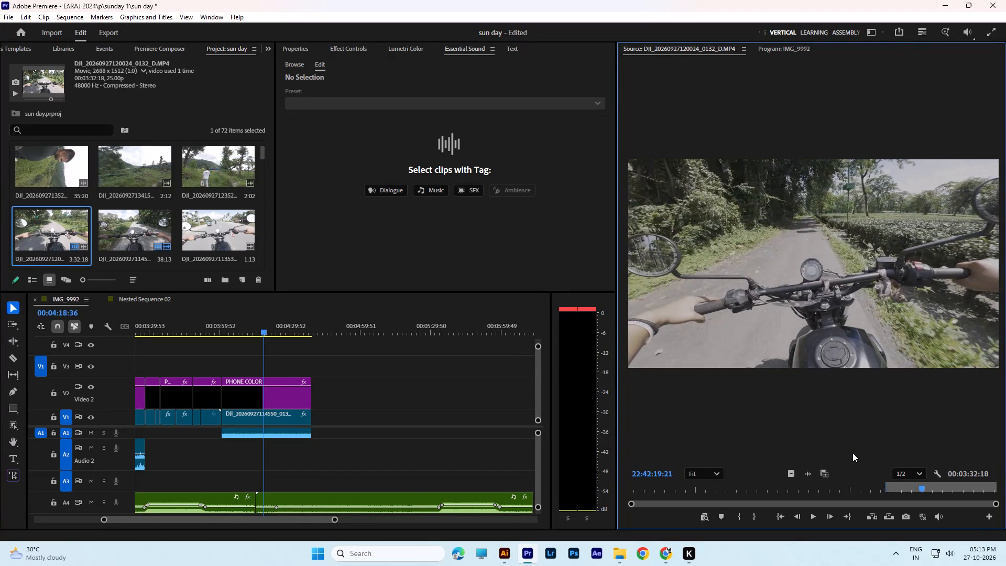
left_click(752, 520)
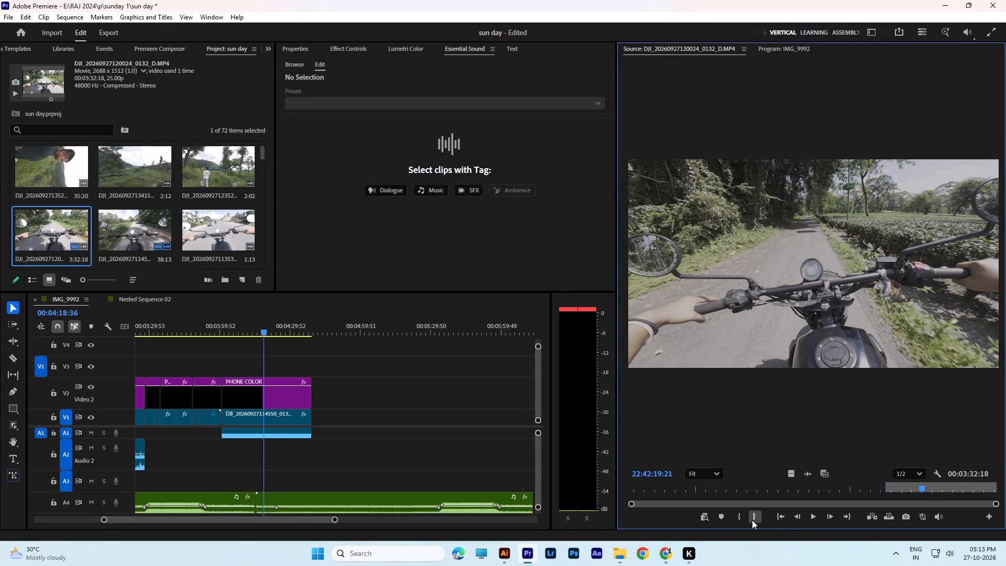
Add the marked clip directly after the last sequence clip, placing its video on V1 and its audio on A1.
left_click_drag(790, 475, 736, 506)
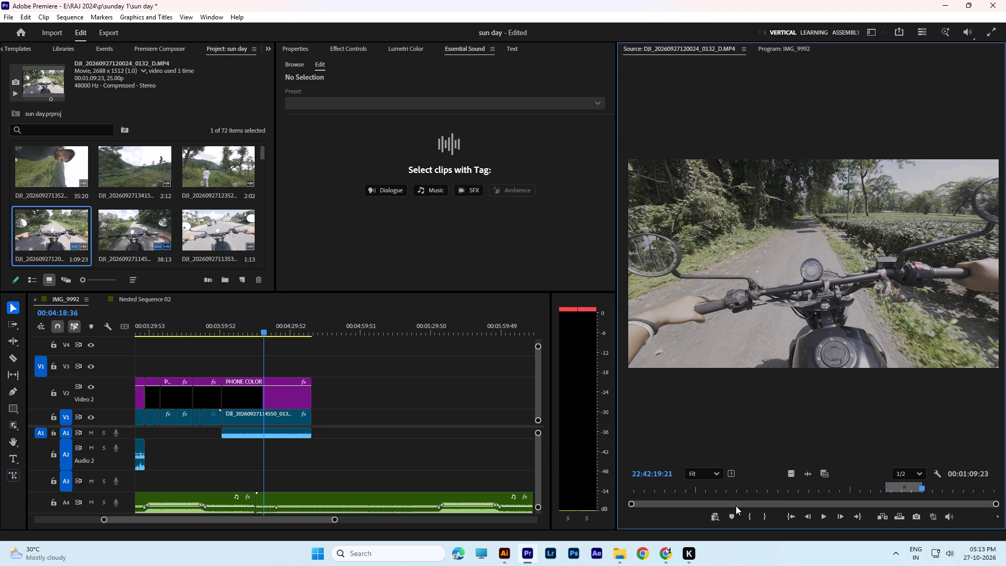
left_click_drag(736, 506, 309, 421)
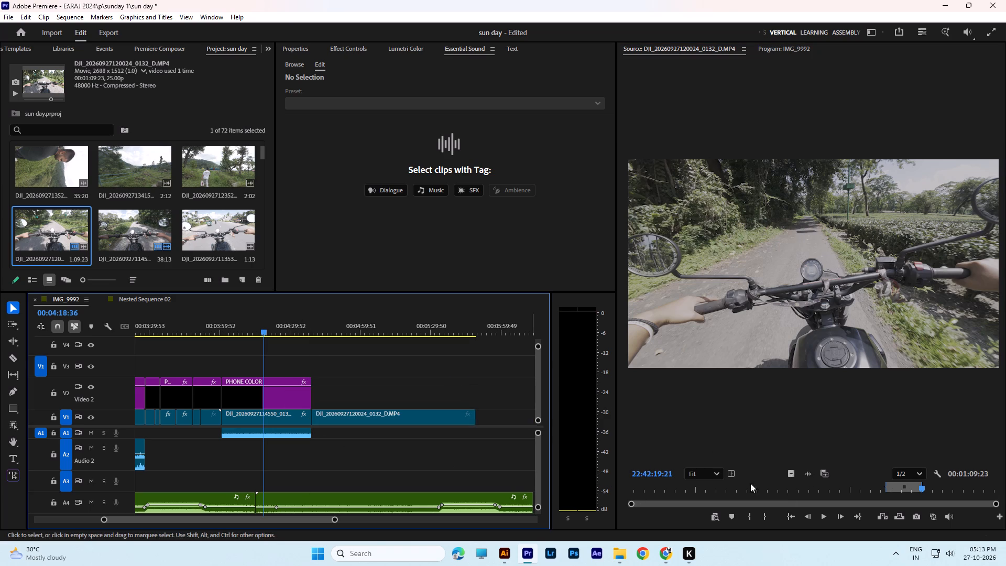
left_click_drag(807, 476, 314, 433)
Extend the PHONE COLOR layer on V2 to the end of the newly added clip and play the sequence.
left_click_drag(311, 379, 469, 379)
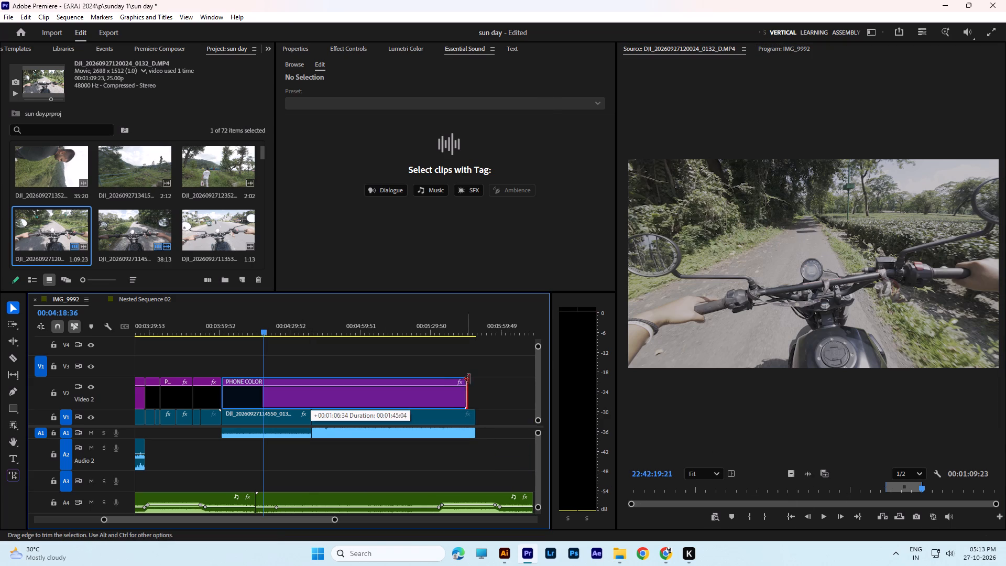
left_click_drag(469, 379, 477, 379)
key("space")
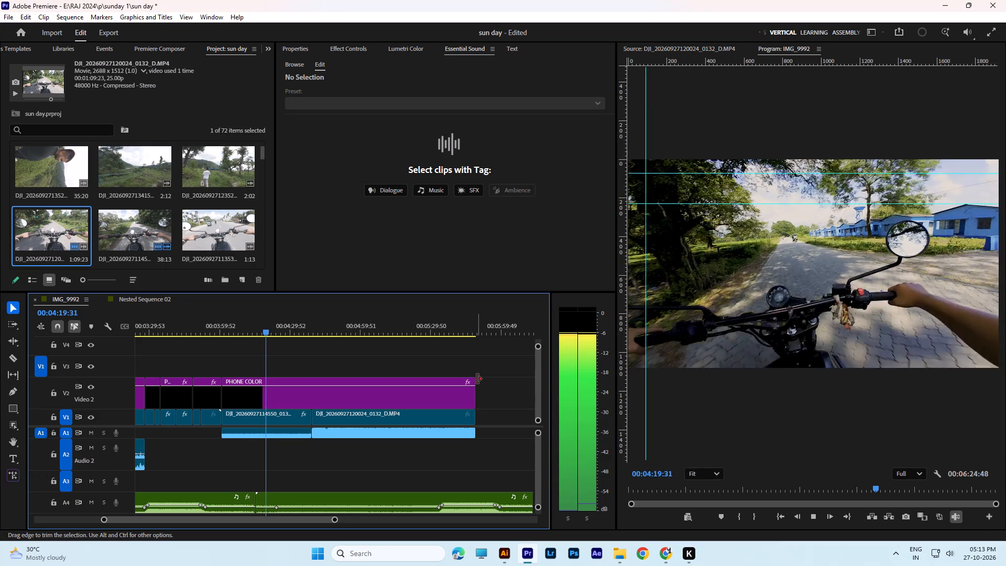
left_click(396, 432)
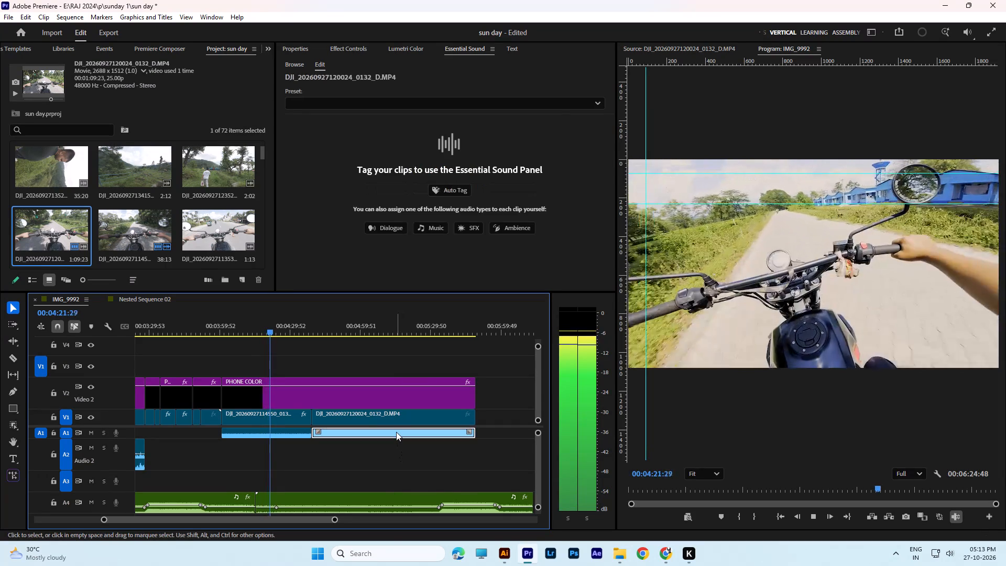
right_click(396, 432)
left_click(345, 435)
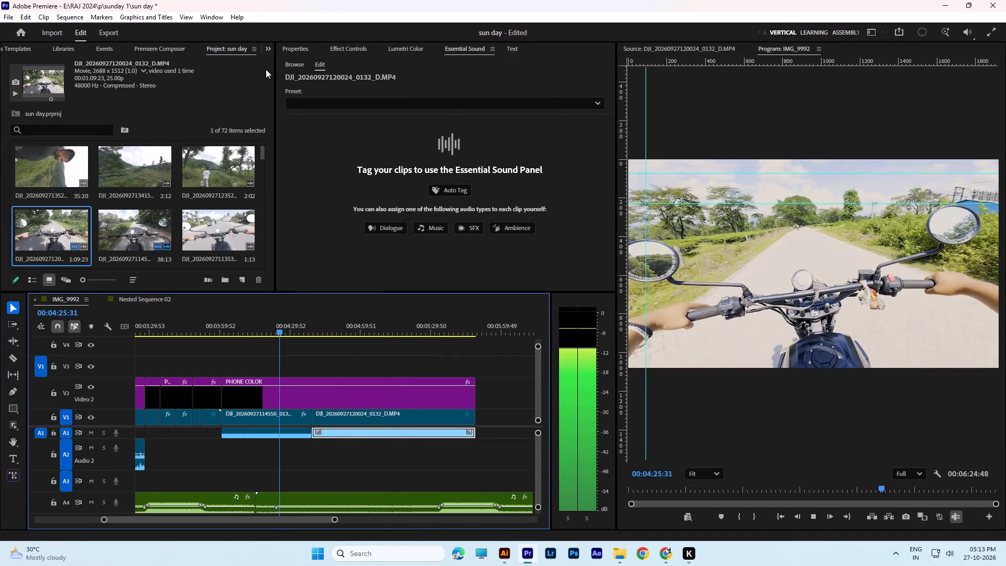
left_click(297, 67)
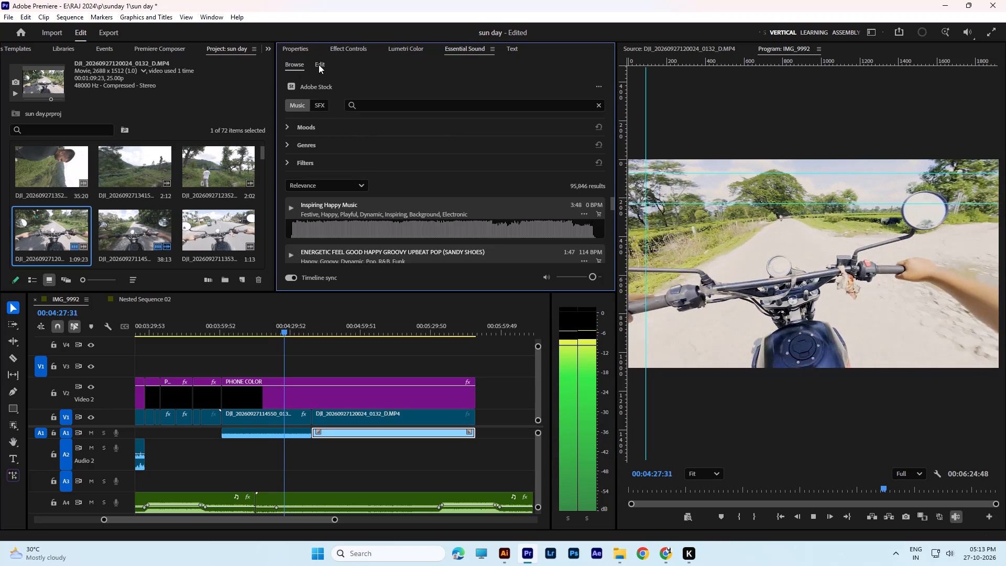
left_click(319, 64)
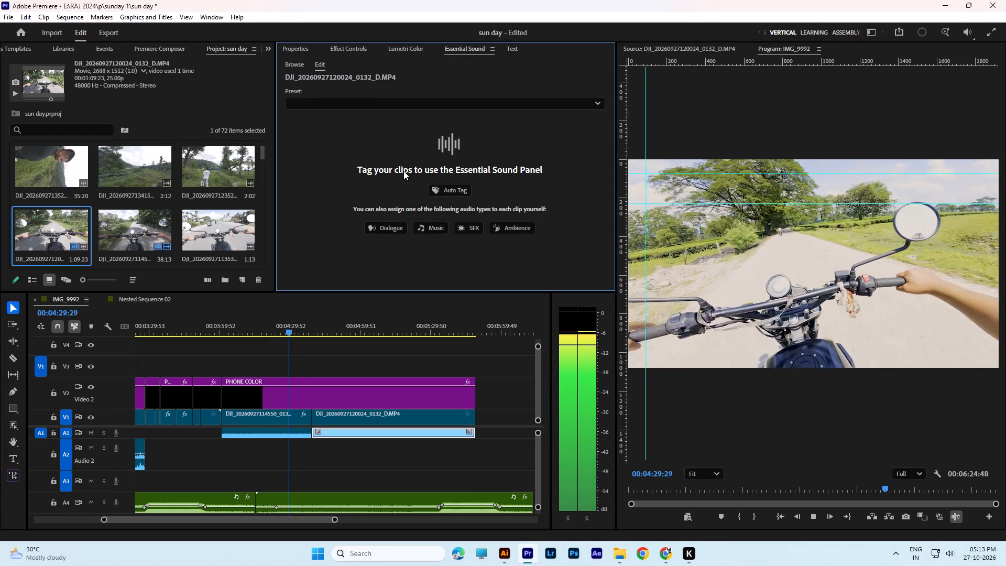
key("space")
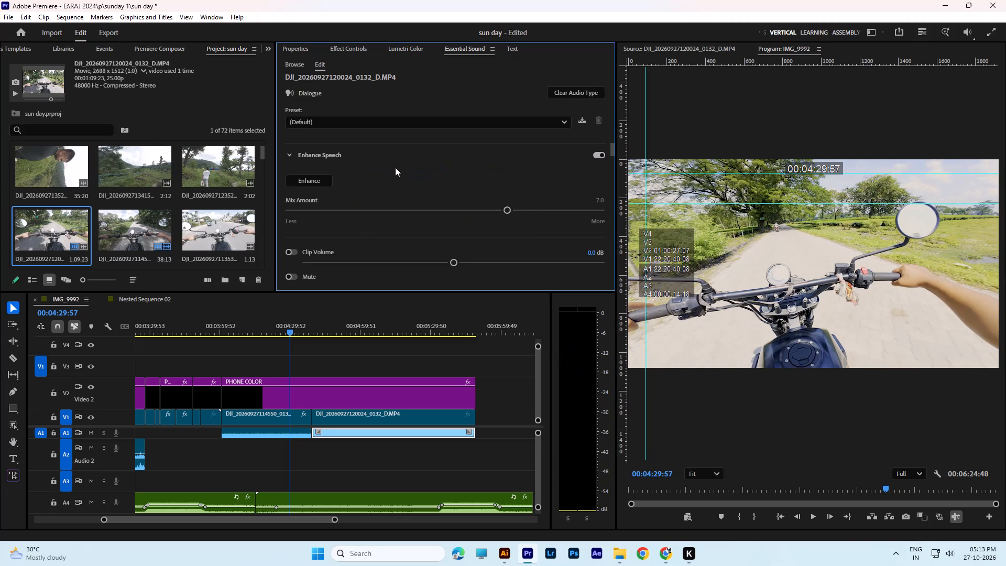
left_click(407, 125)
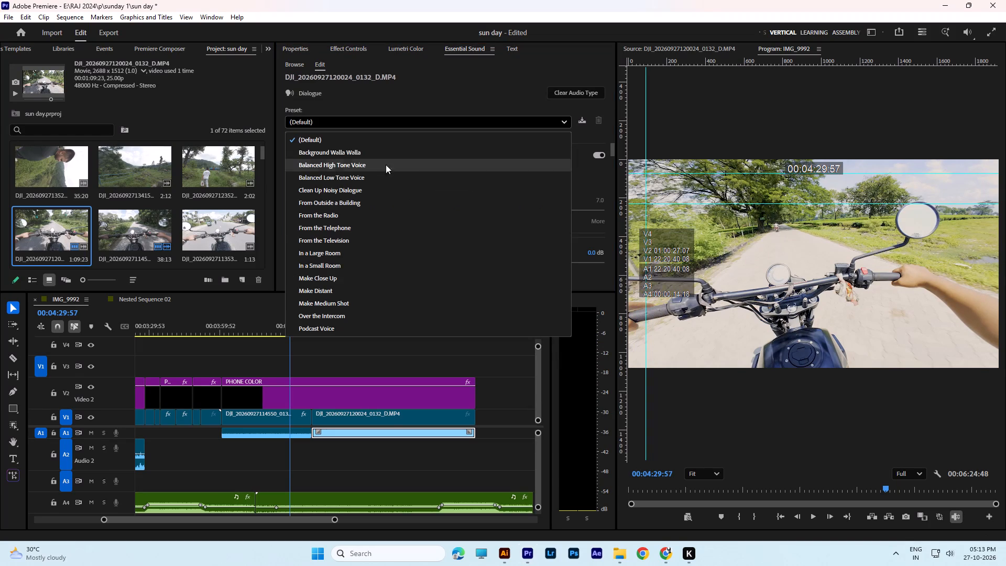
left_click(331, 328)
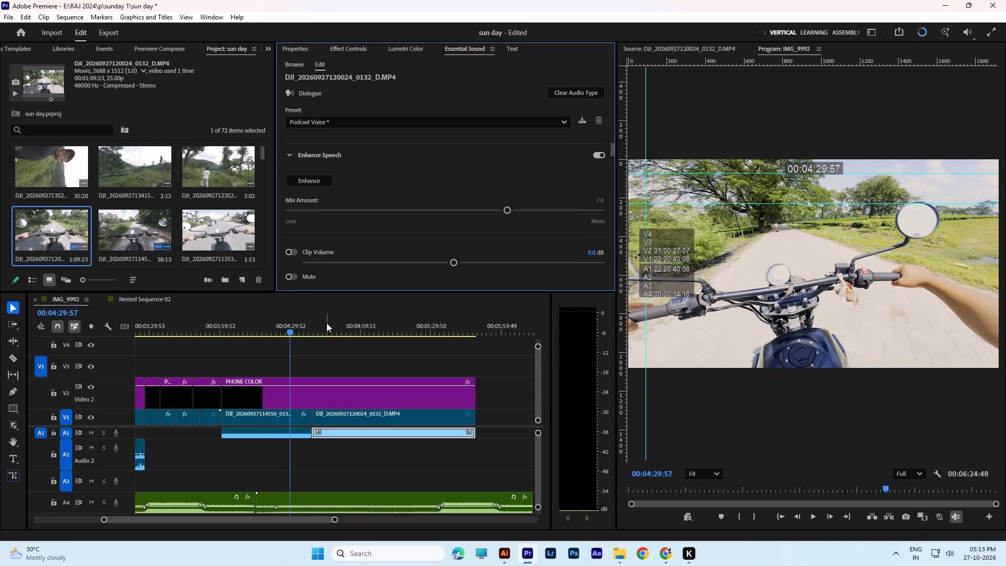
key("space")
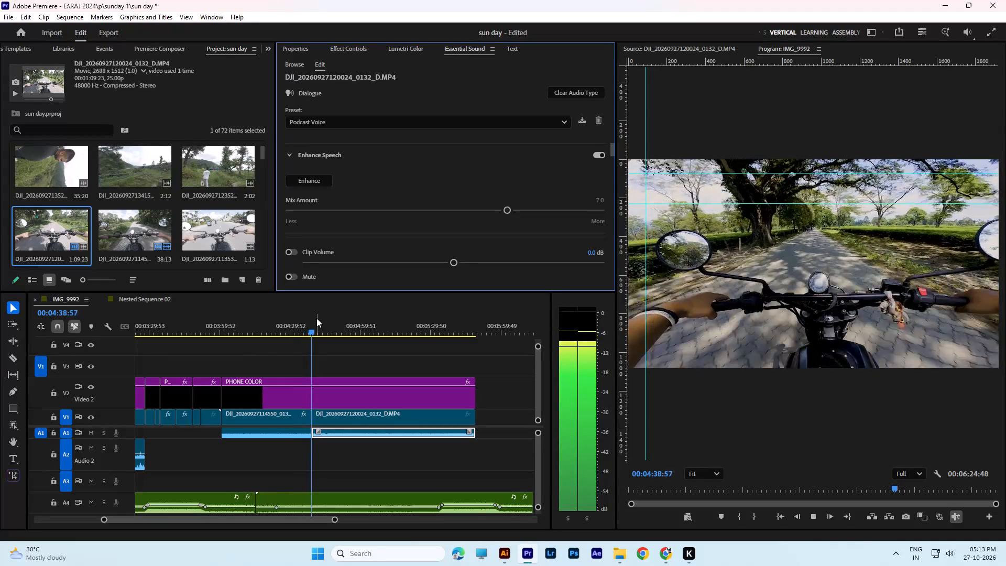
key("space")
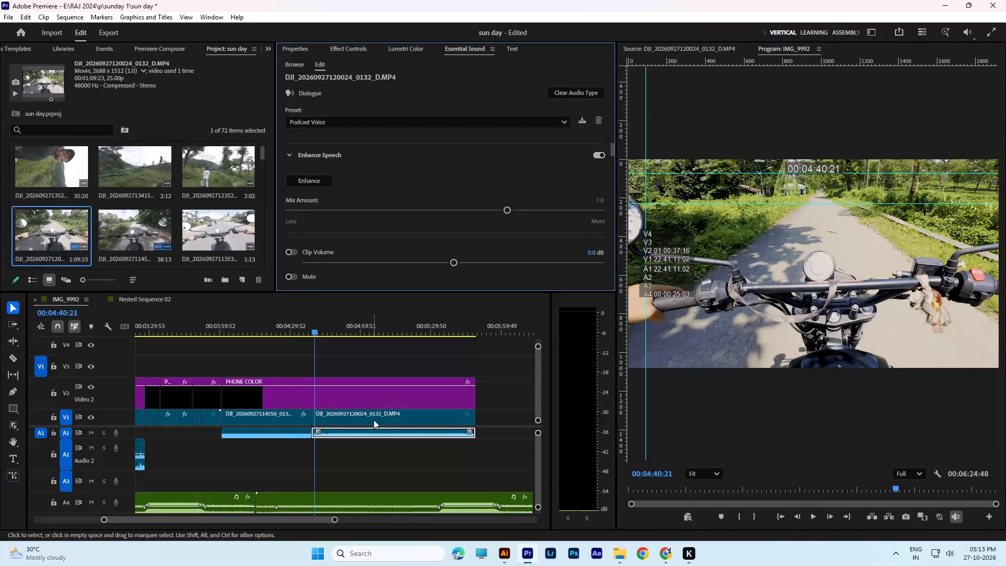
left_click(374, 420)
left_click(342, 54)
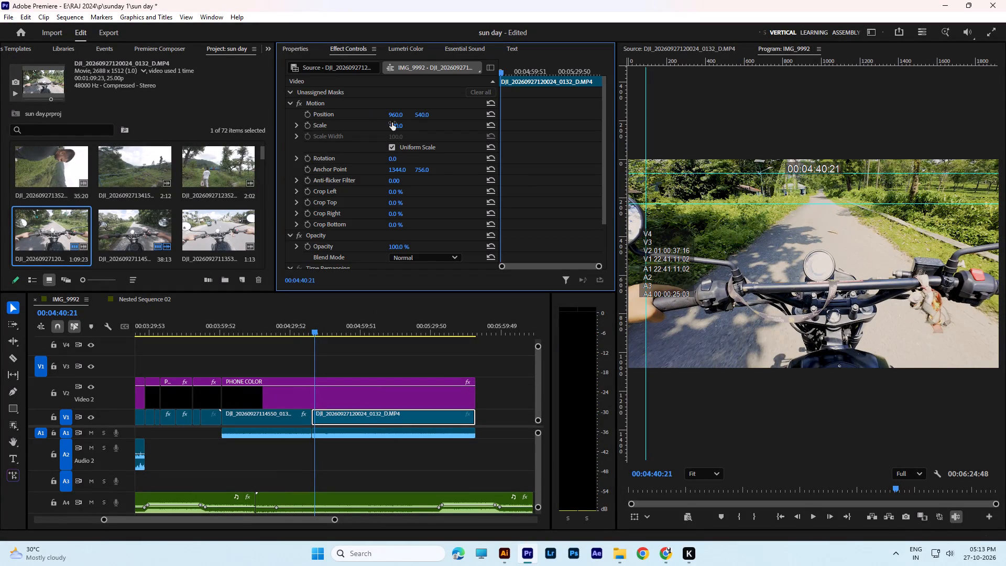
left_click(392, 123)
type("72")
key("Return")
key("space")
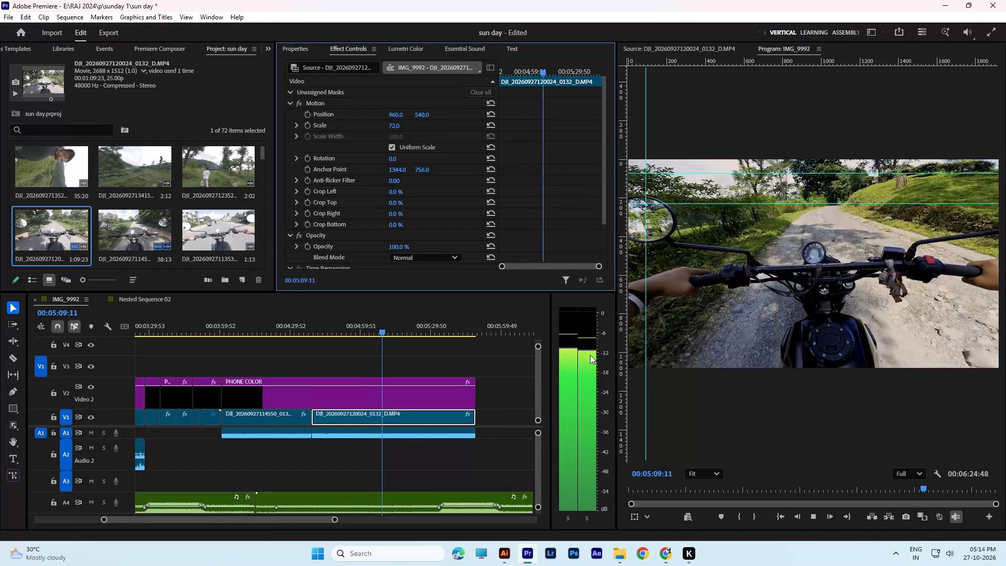
Delete the volume keyframes from the last sub_clair-vlog-578098.mp3 music clip on A4.
scroll(378, 419, "down", 1, "alt")
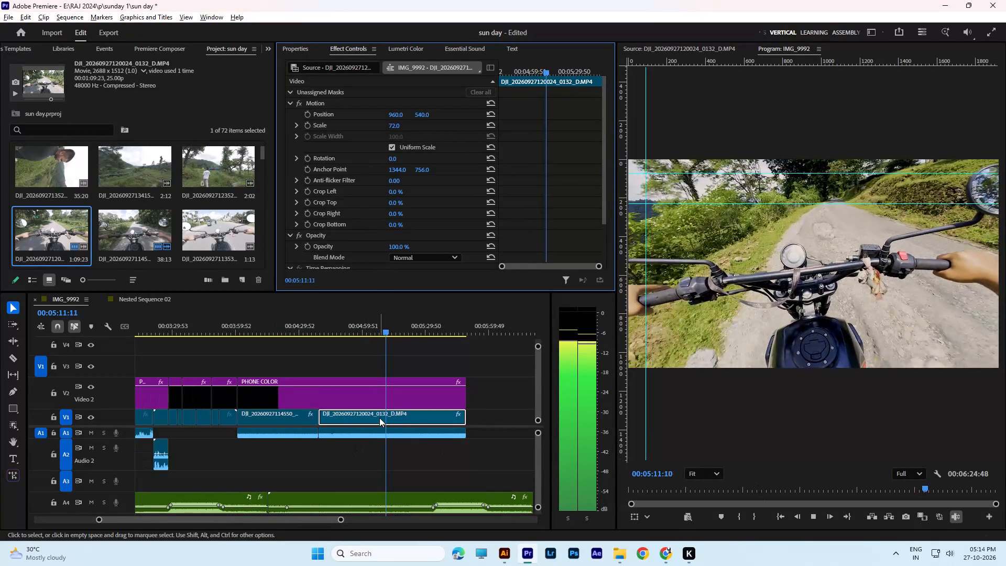
scroll(379, 418, "down", 1, "alt")
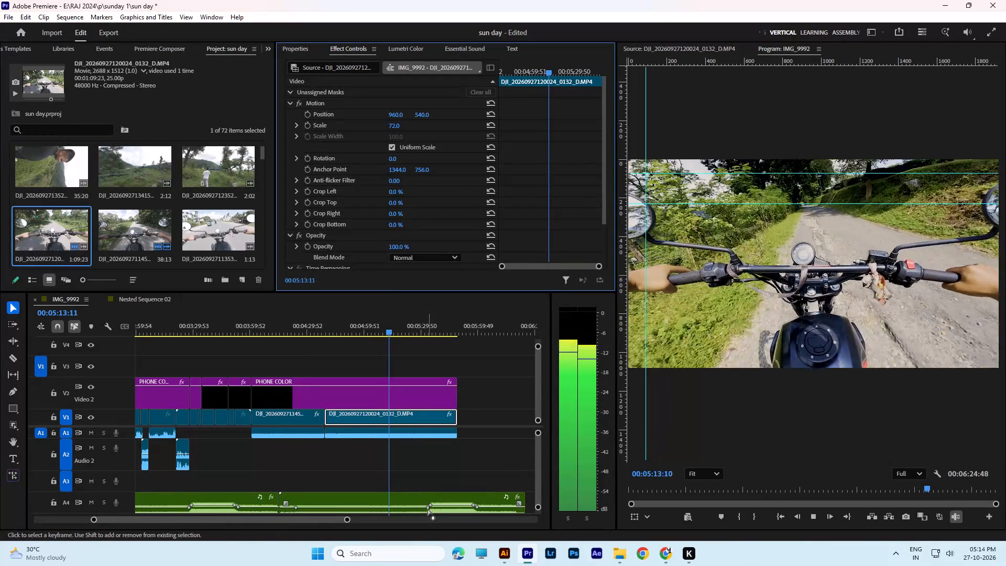
left_click(428, 509)
key("Delete")
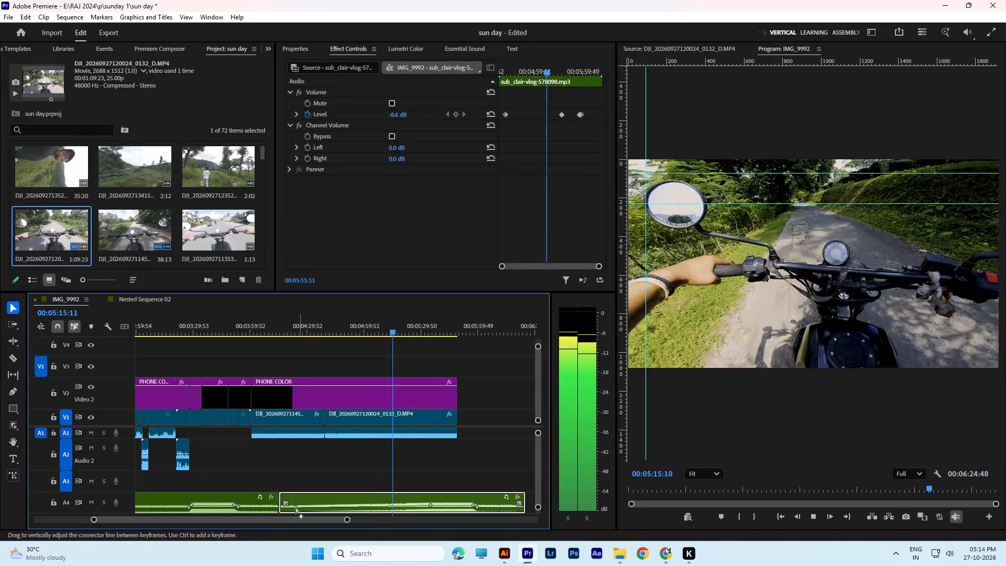
left_click(296, 509)
key("Delete")
left_click(431, 504)
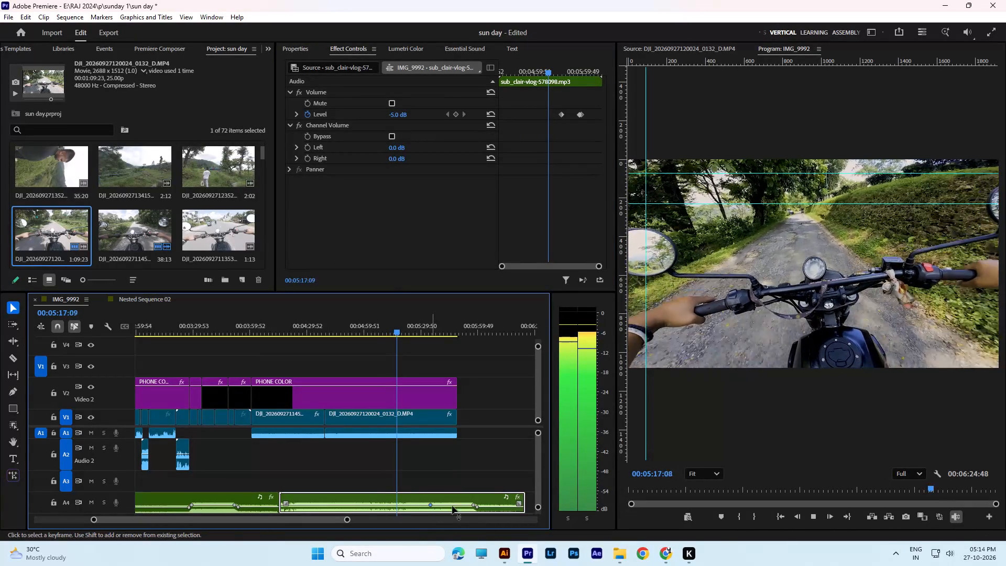
key("Delete")
left_click(472, 505)
key("Delete")
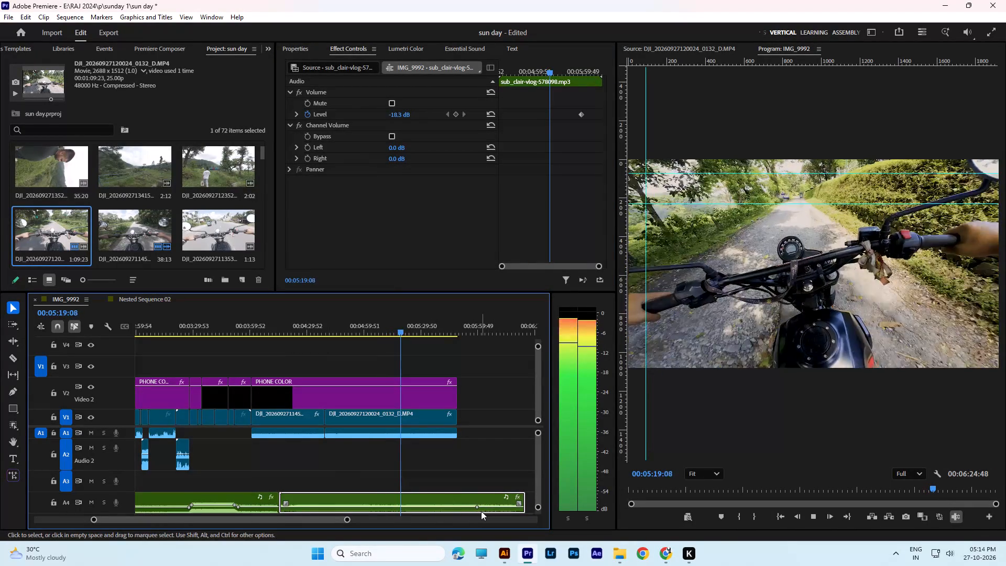
left_click(475, 508)
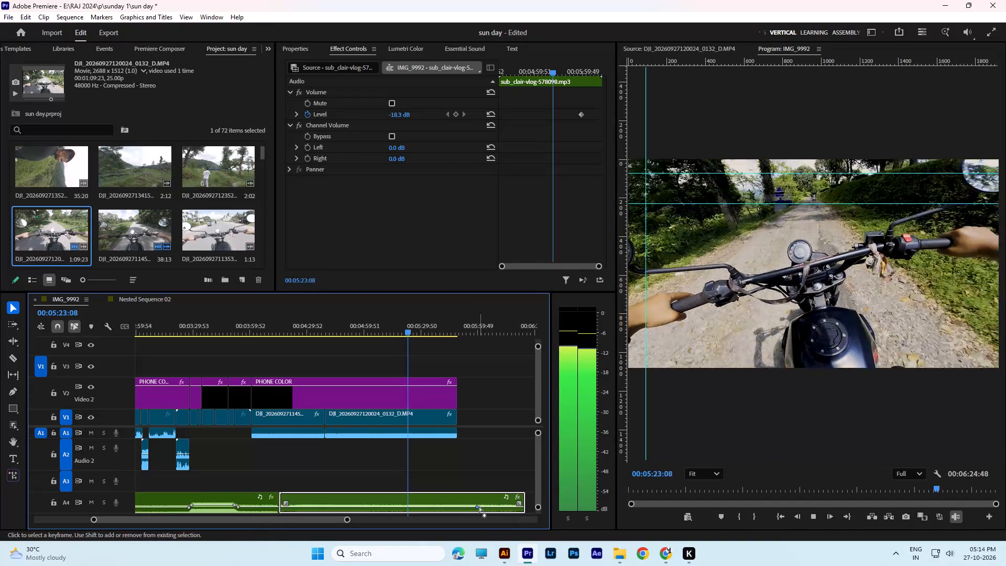
left_click(479, 506)
key("Delete")
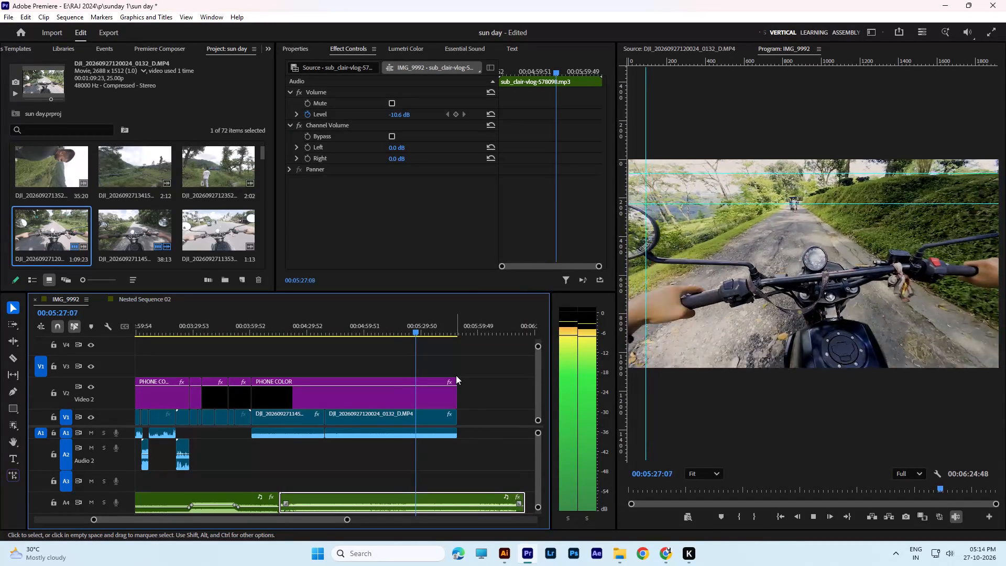
Play the sequence through the end of the last ride clip, and replay it from about 00:04:00 to check picture and sound.
scroll(430, 373, "down", 3, "alt")
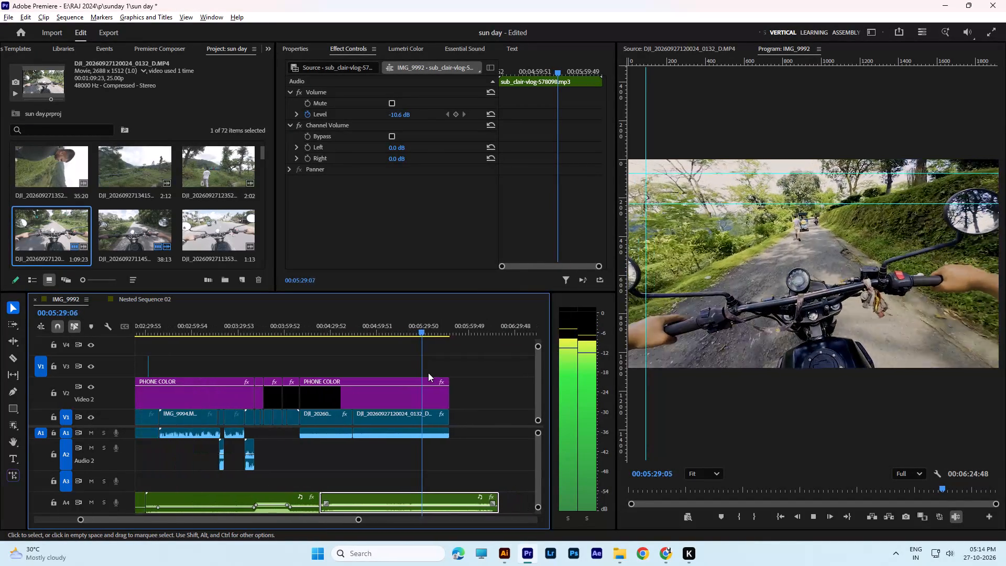
scroll(428, 373, "down", 2, "alt")
key("space")
key("space")
key("space")
key("space")
key("space")
key("space")
key("space")
key("space")
key("space")
key("space")
left_click_drag(368, 410, 397, 396)
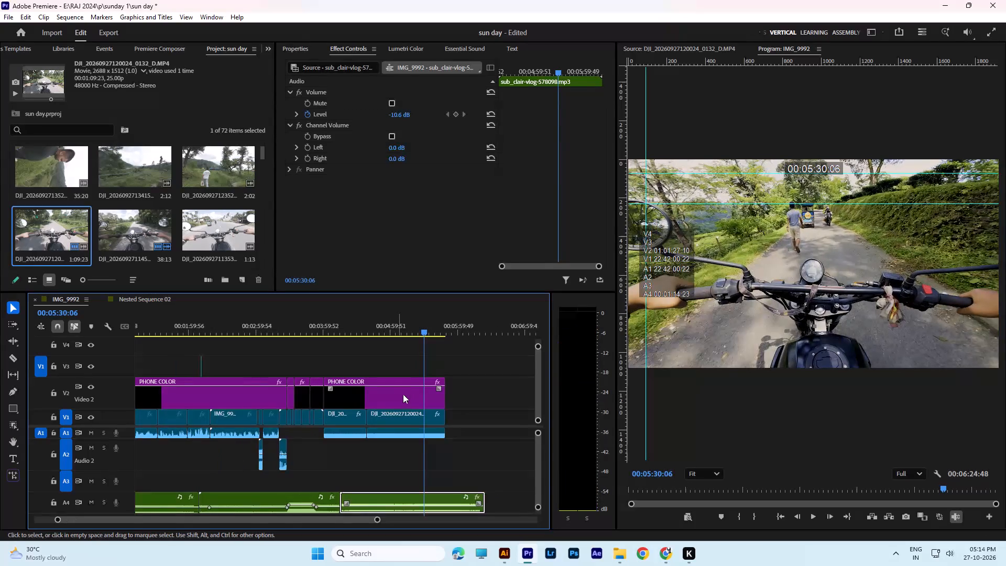
key("space")
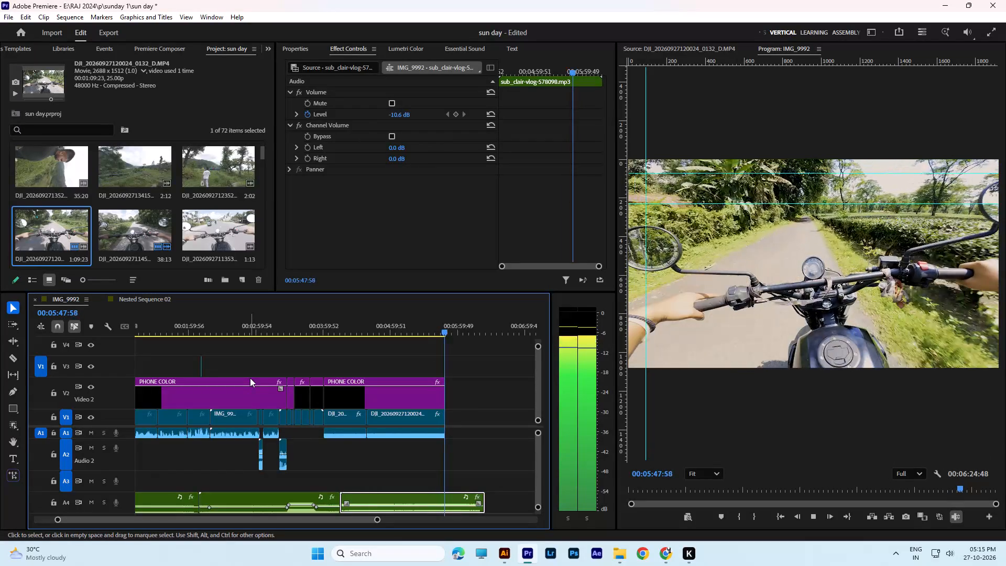
key("space")
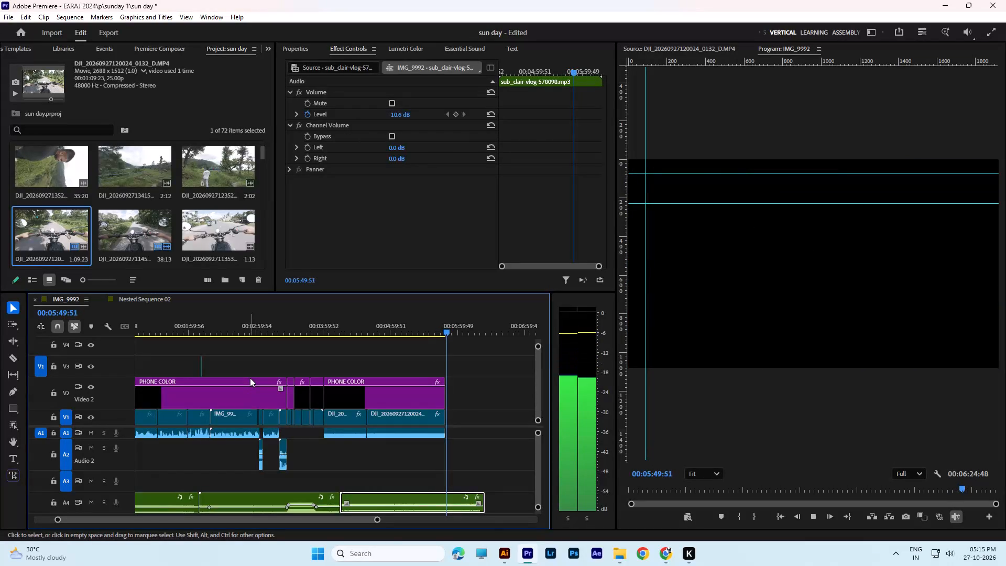
left_click_drag(451, 331, 328, 340)
key("space")
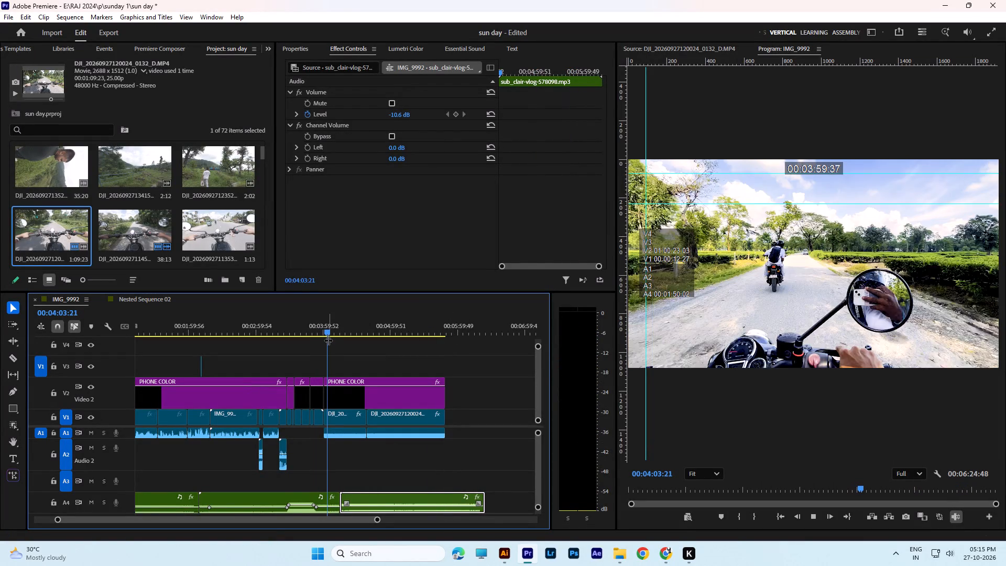
Delete the last two DJI ride clips from V1 together with their audio on A1.
left_click(348, 417)
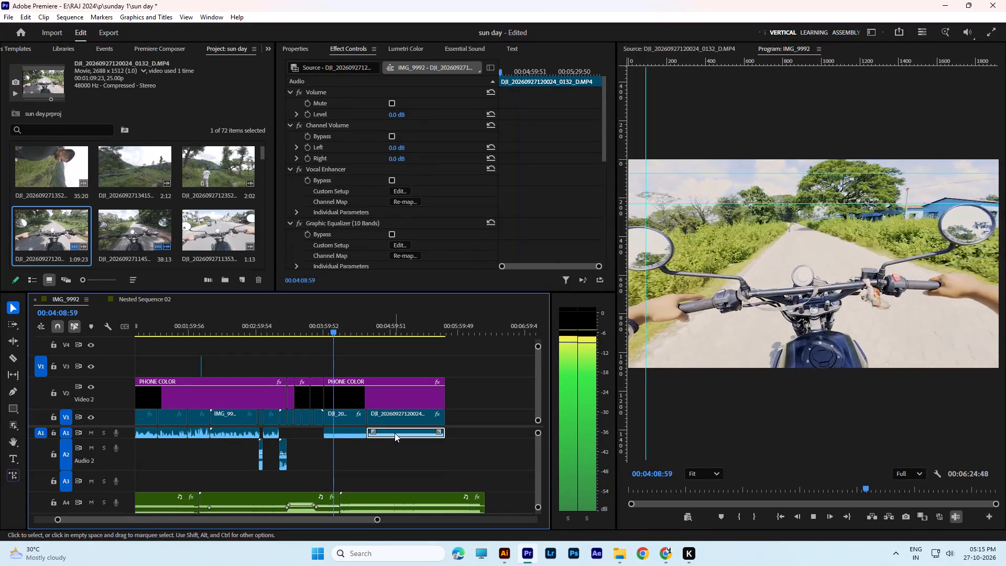
left_click(389, 414, "shift")
left_click(352, 419, "shift")
left_click(346, 430, "shift")
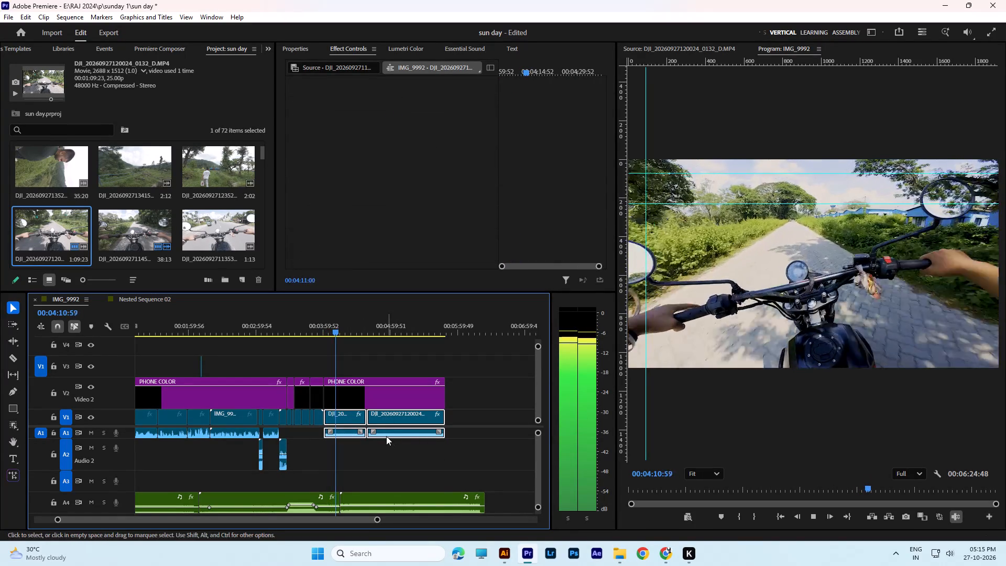
key("Delete")
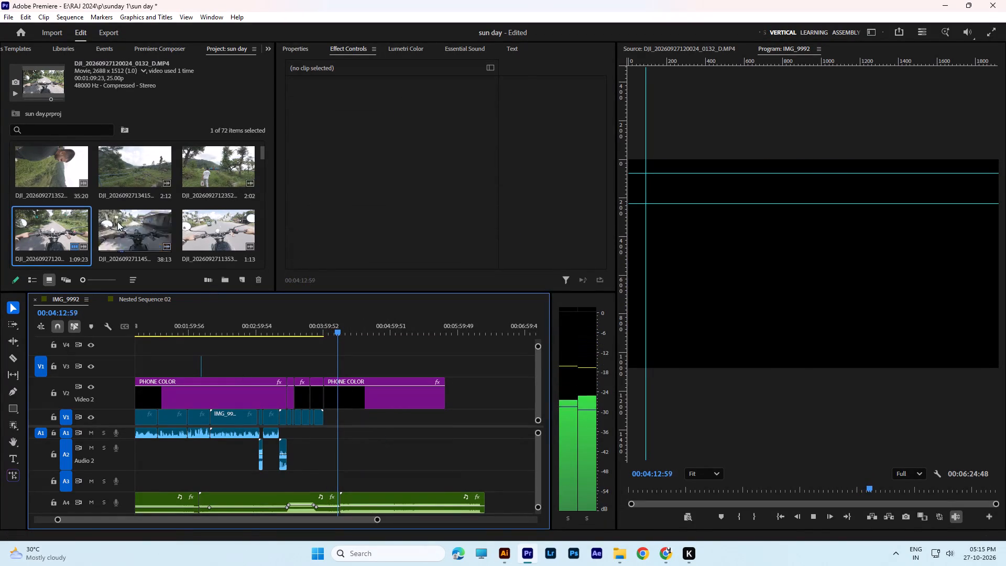
left_click(120, 221)
double_click(120, 221)
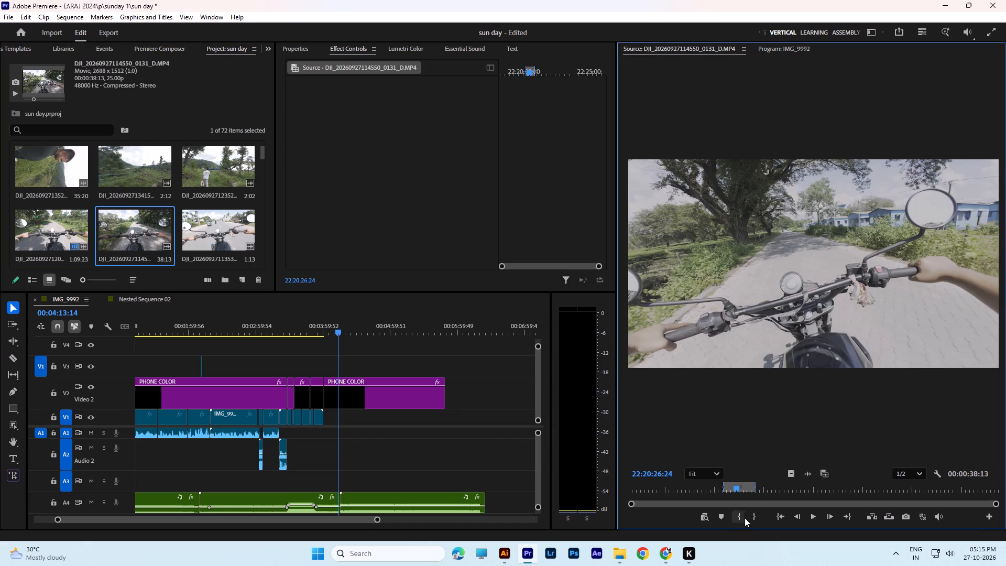
key("space")
left_click_drag(745, 489, 774, 485)
key("space")
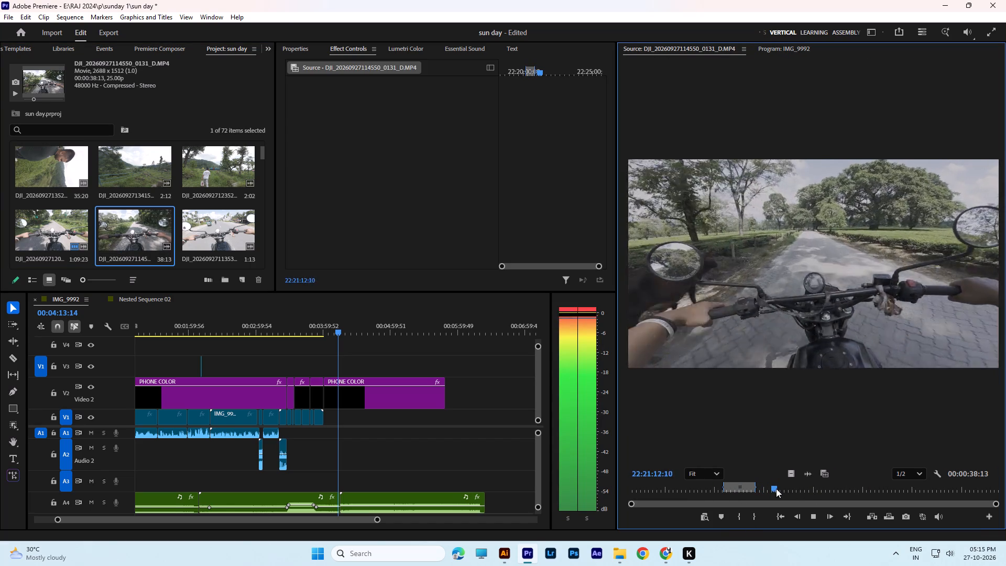
left_click_drag(776, 488, 788, 488)
key("space")
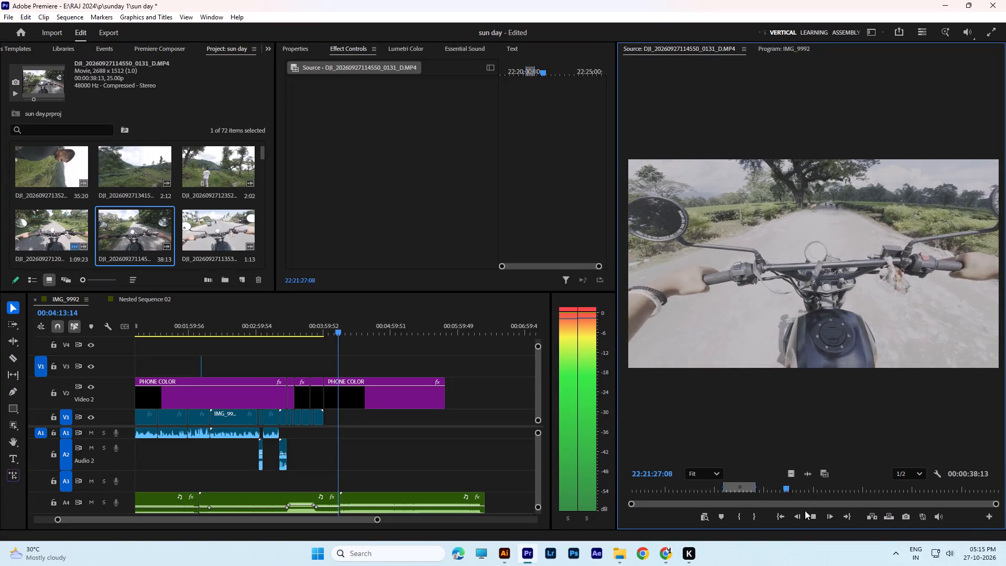
left_click_drag(788, 490, 808, 490)
key("space")
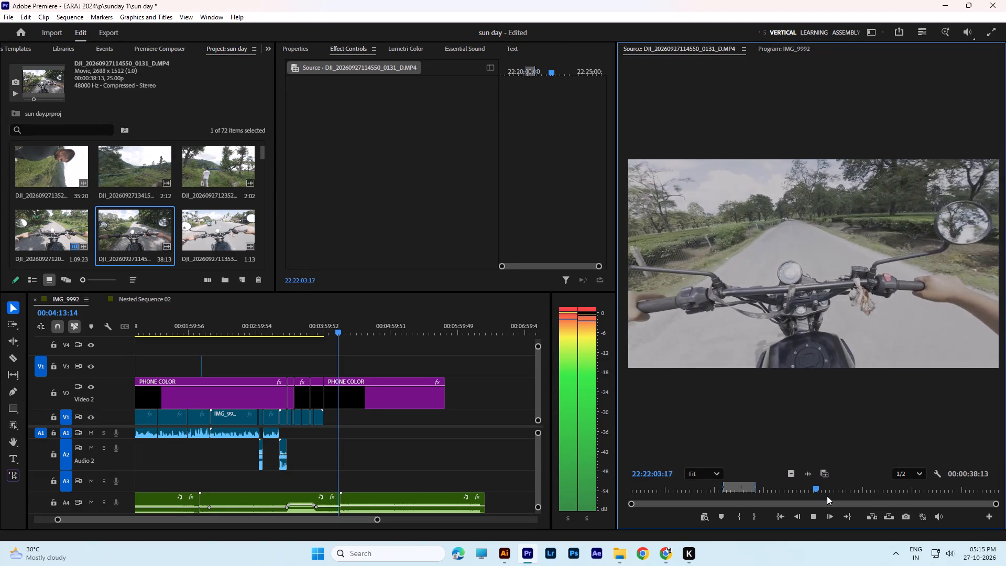
left_click(827, 489)
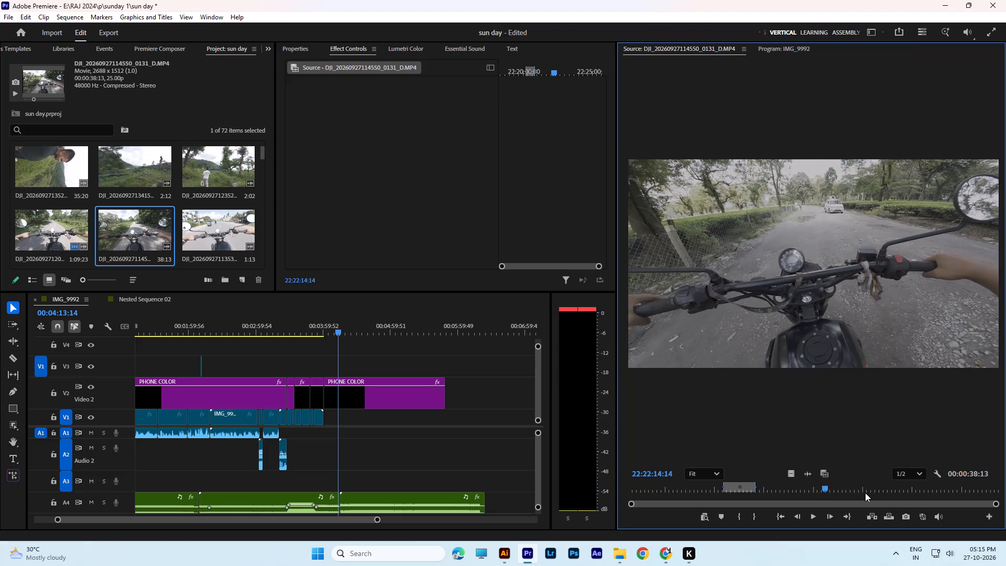
key("space")
left_click(865, 493)
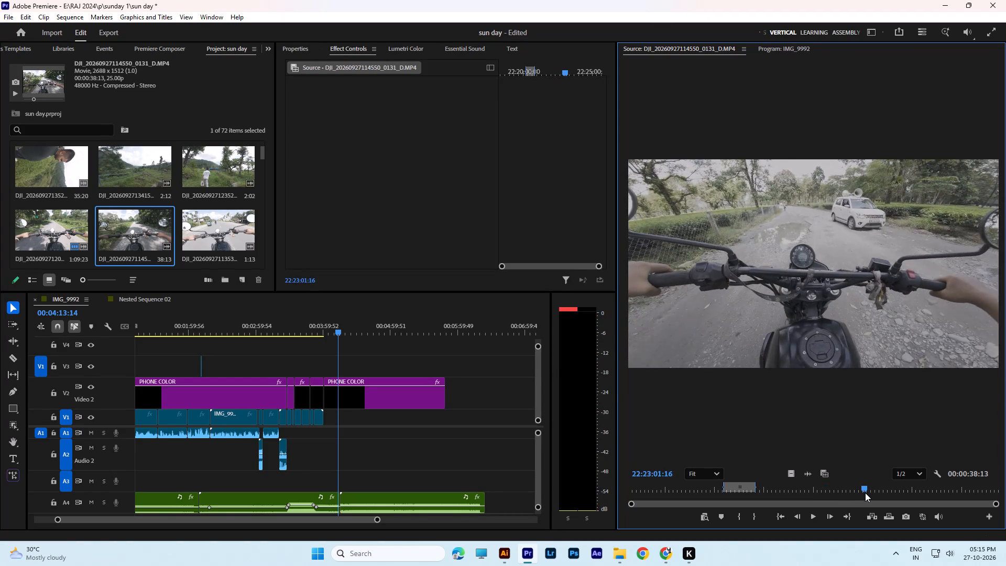
key("space")
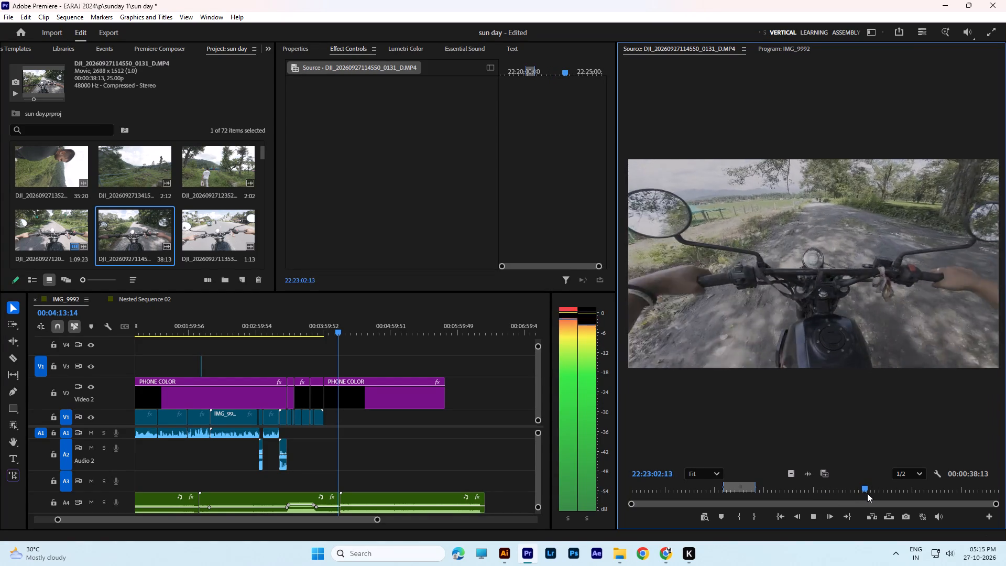
left_click(893, 494)
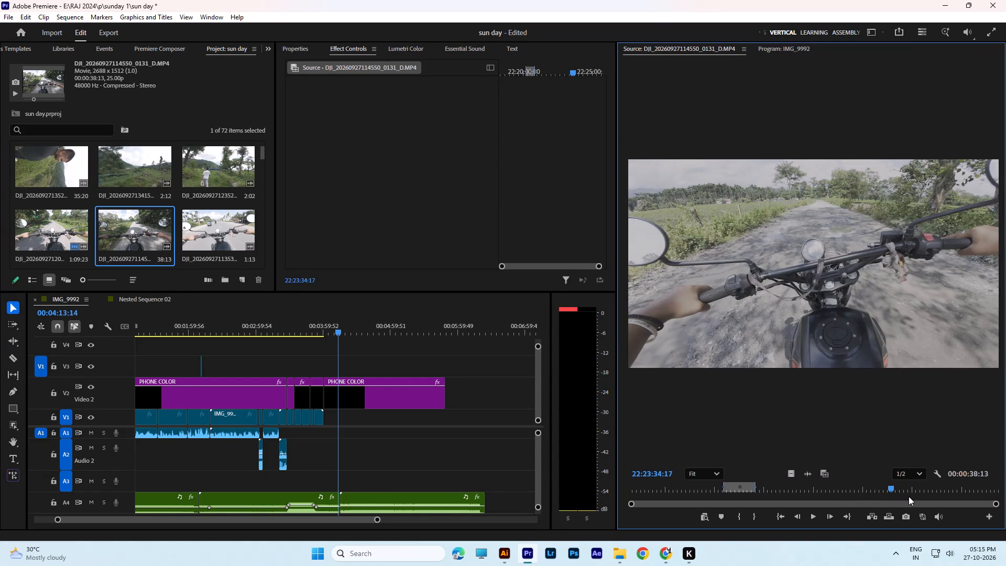
key("space")
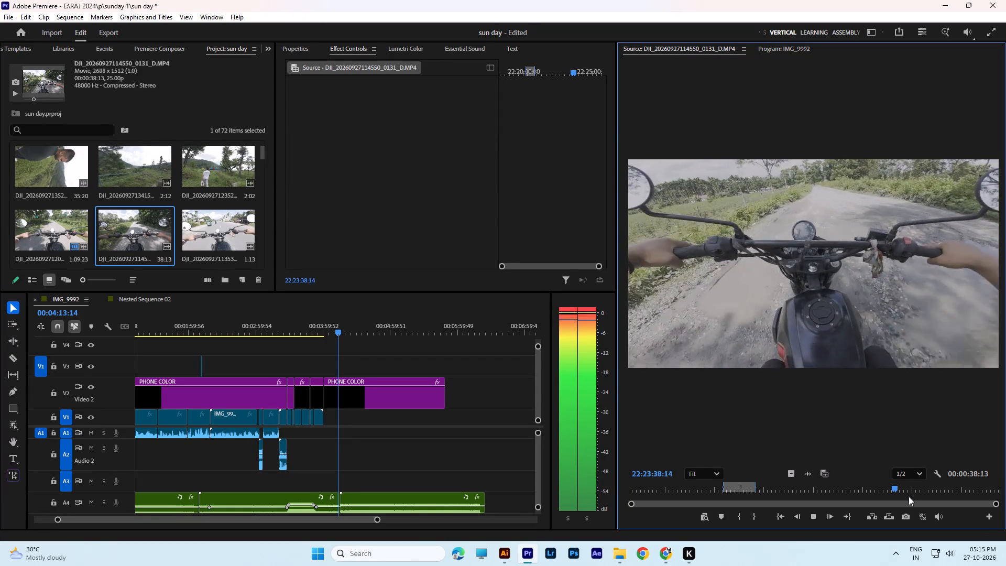
left_click(880, 492)
key("space")
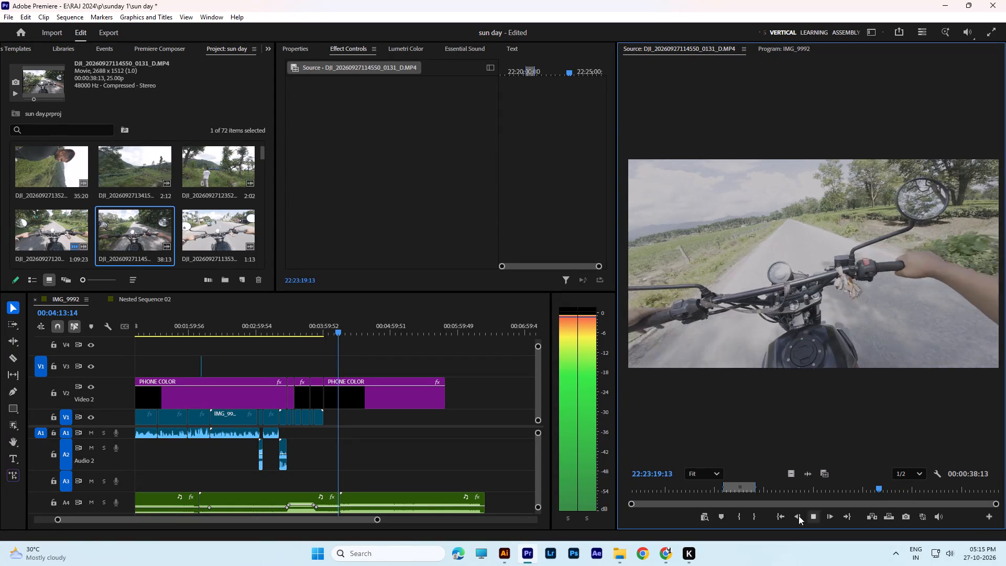
left_click(874, 490)
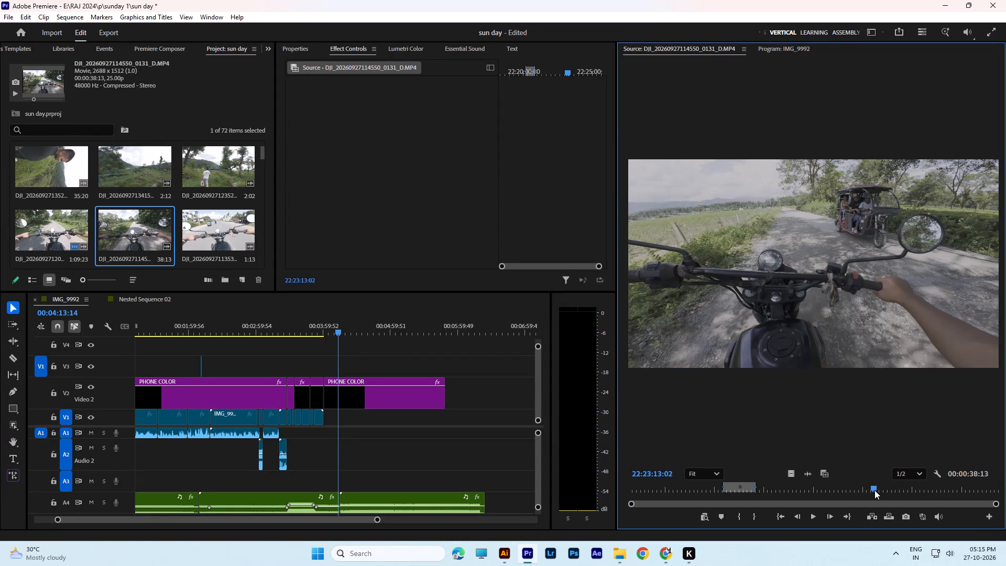
key("space")
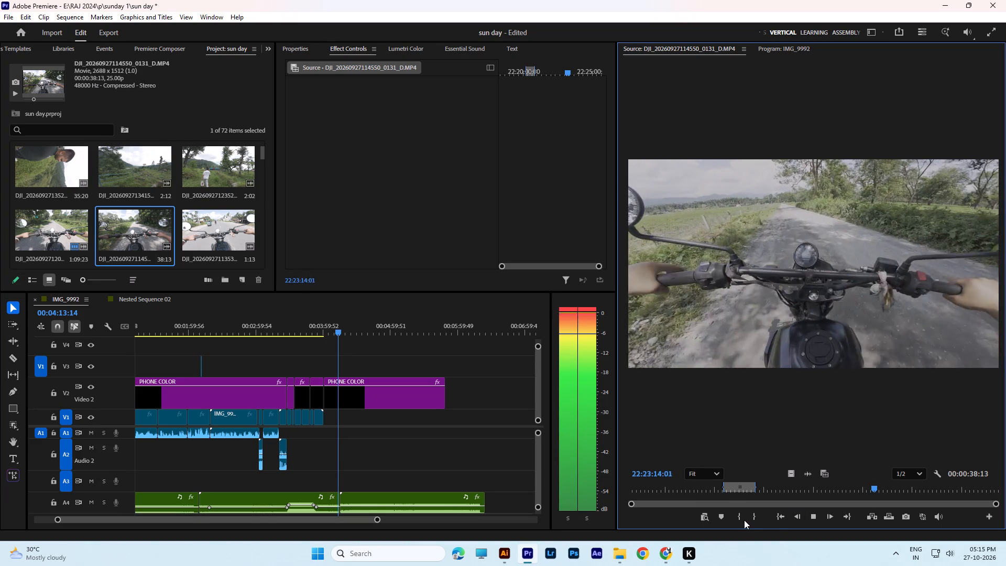
left_click(740, 519)
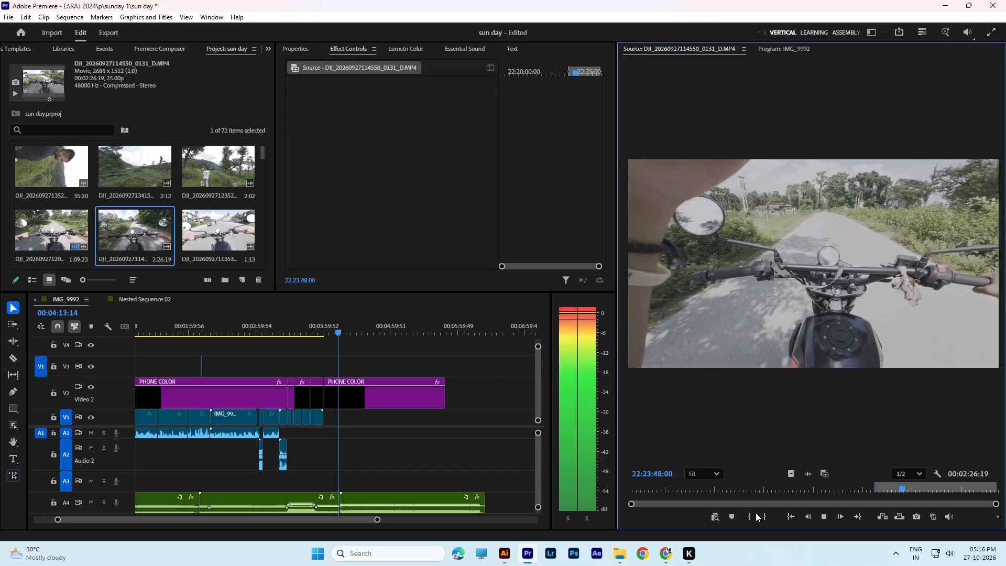
key("space")
key("space")
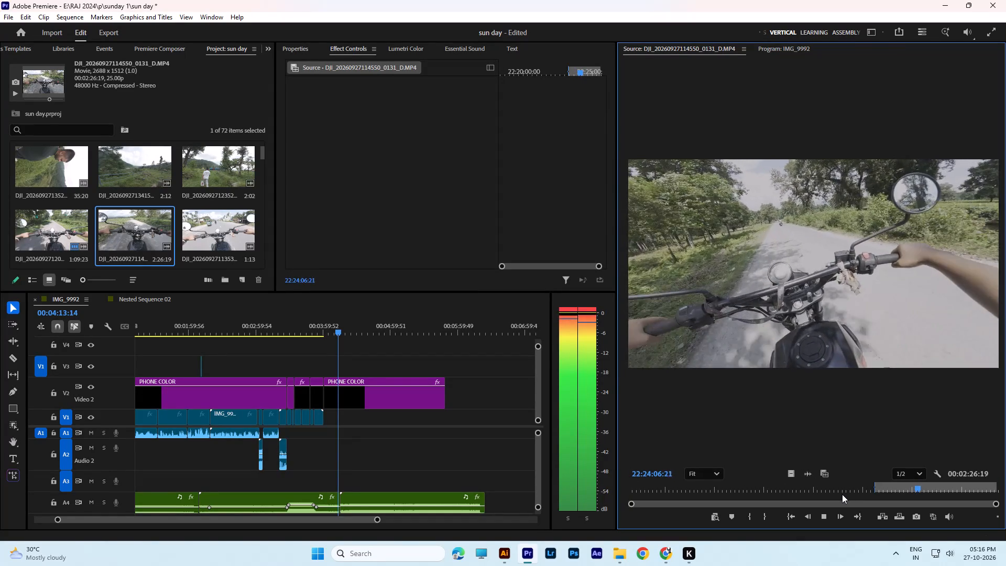
key("space")
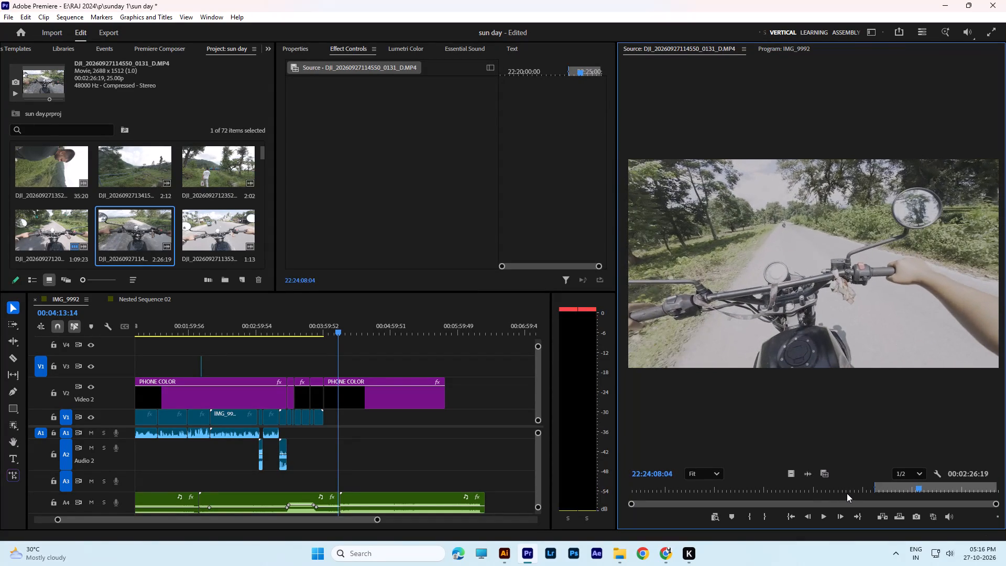
key("space")
key("space")
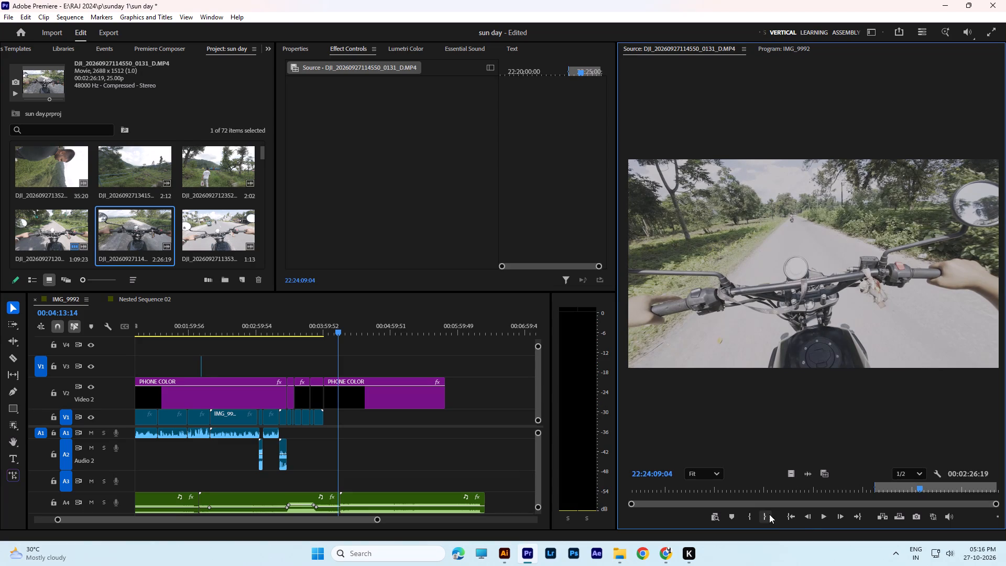
left_click(768, 514)
Place the marked excerpt's video on V1 and its audio on A1, both starting where the last V1 clip ends.
left_click_drag(793, 469, 332, 420)
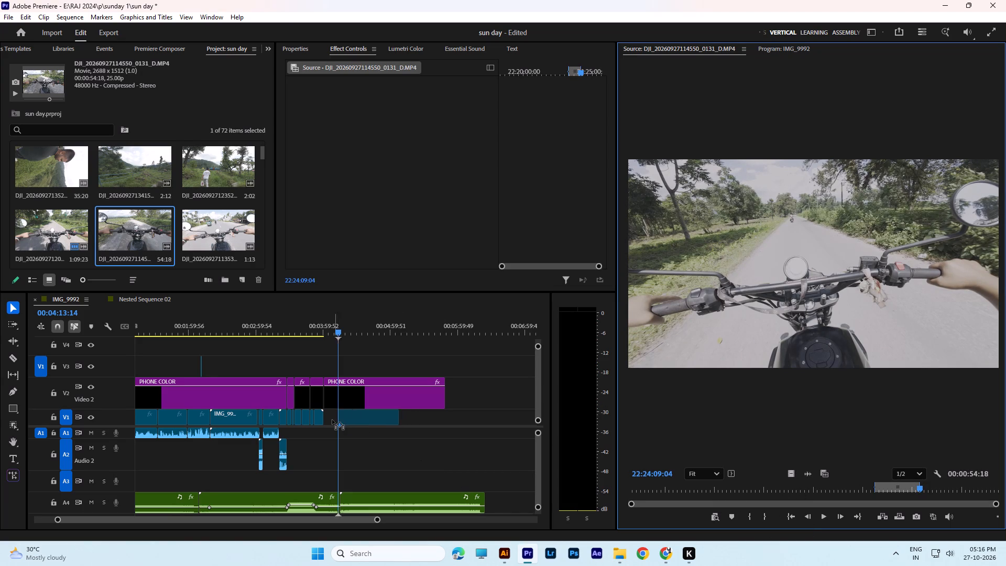
left_click_drag(332, 420, 329, 421)
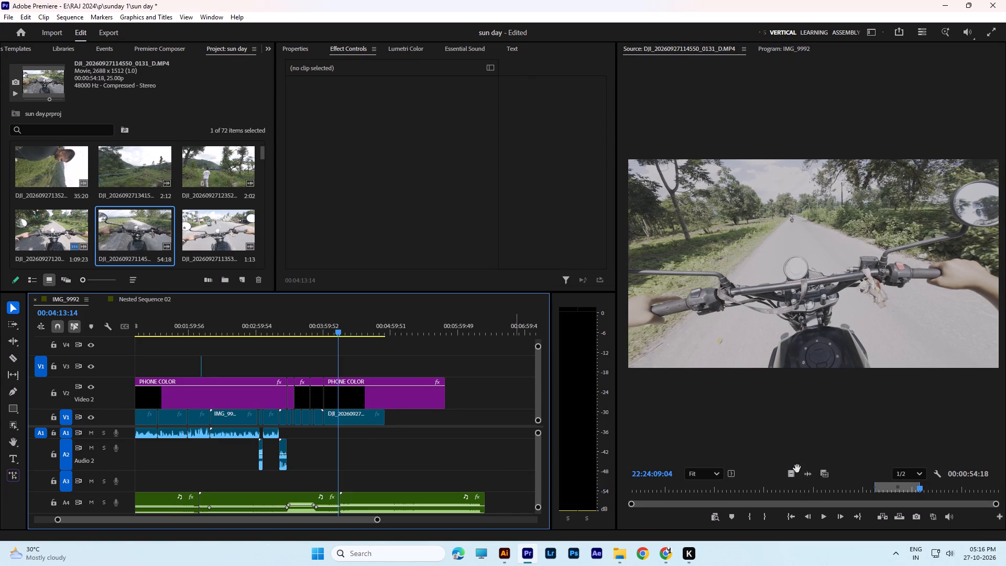
left_click_drag(806, 473, 315, 435)
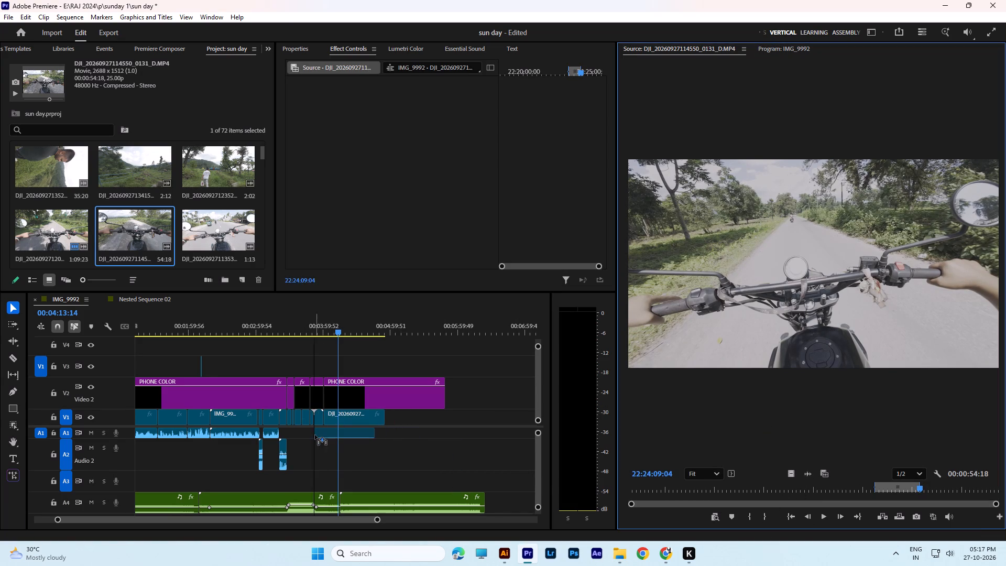
left_click_drag(315, 435, 323, 435)
Move the last two volume keyframes of the A4 music clip at the new ride clip's start to about 00:04:00:40, keeping their order.
left_click_drag(340, 328, 324, 328)
key("space")
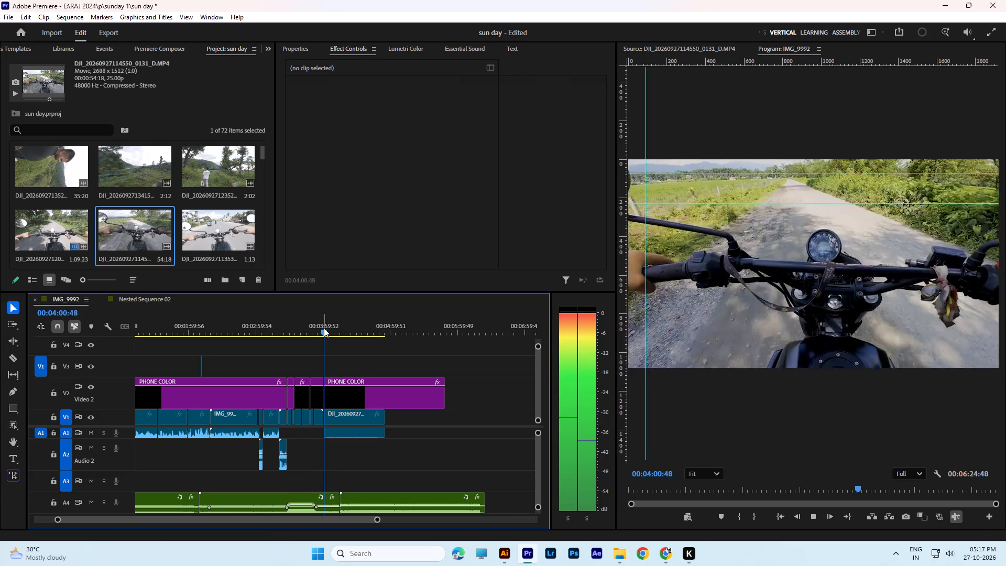
key("space")
scroll(316, 519, "up", 15, "alt")
left_click_drag(339, 326, 333, 329)
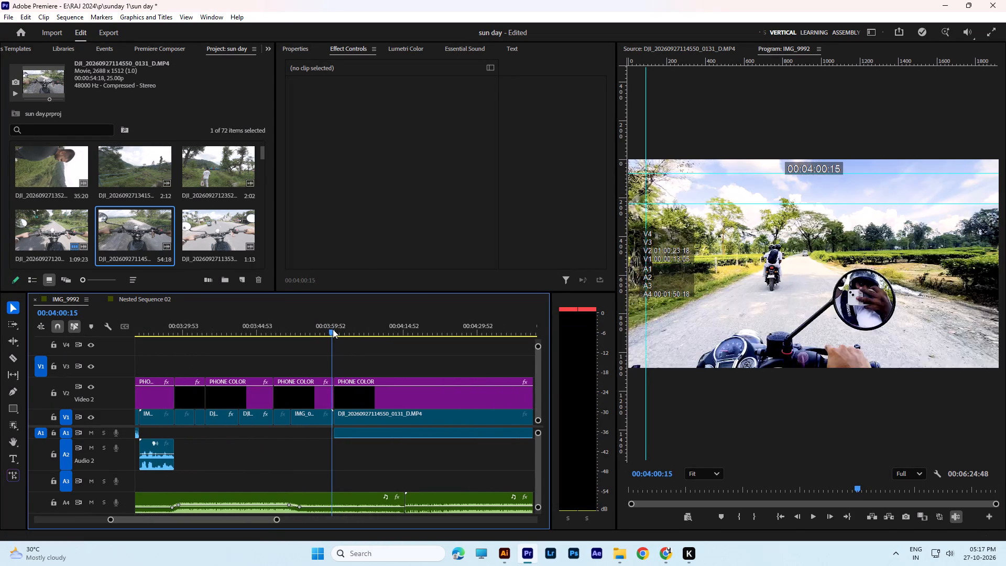
left_click_drag(333, 329, 335, 332)
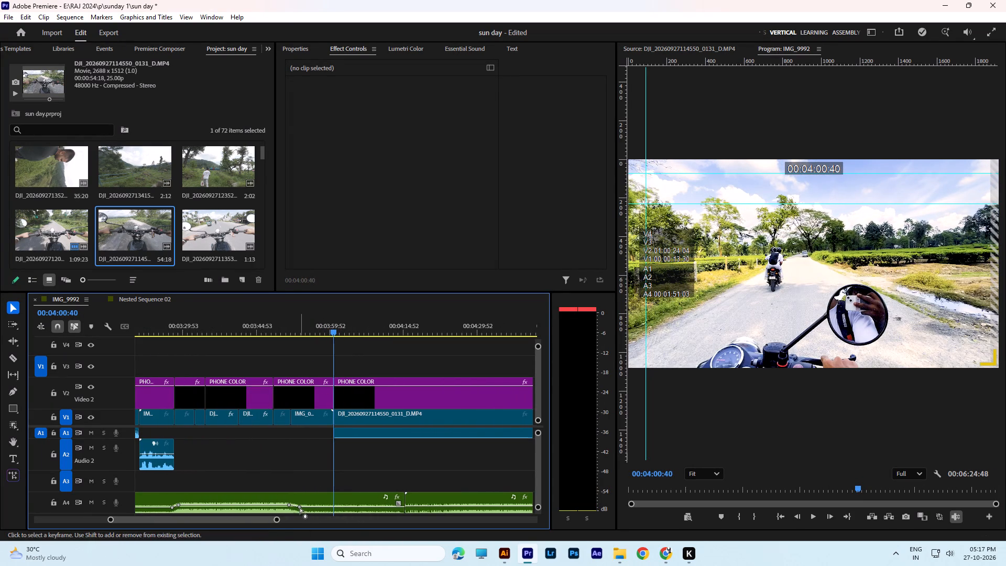
left_click_drag(300, 506, 335, 506)
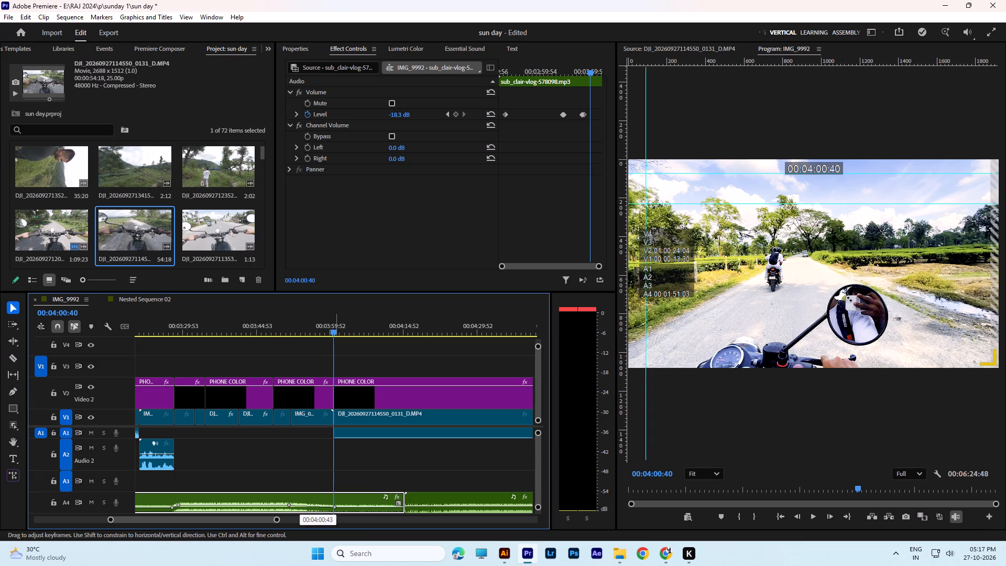
left_click_drag(335, 506, 334, 506)
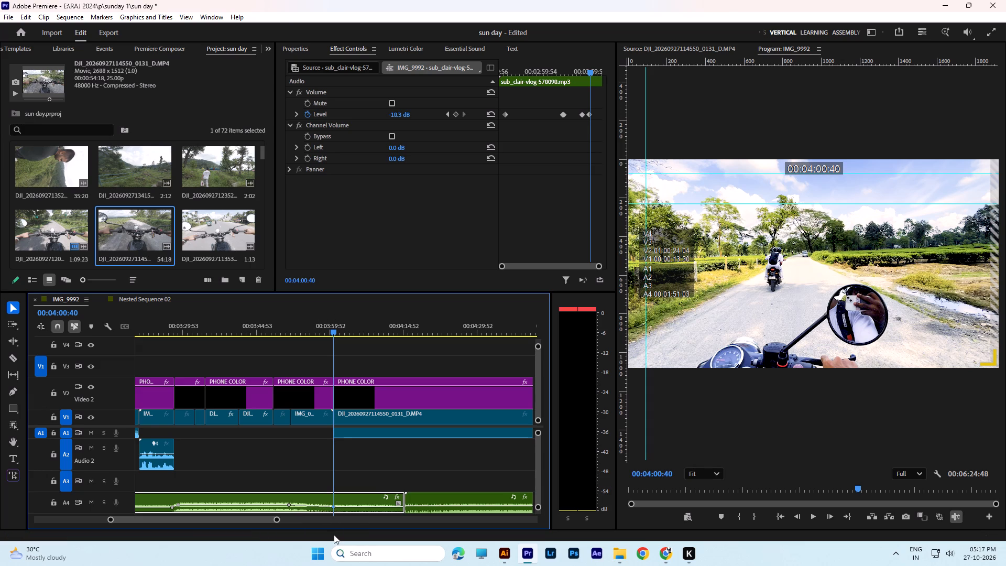
left_click(288, 465)
left_click_drag(290, 505, 332, 505)
Play the sequence from 00:03:28:24 into the start of the new ride clip to check the music transition.
left_click_drag(335, 332, 177, 337)
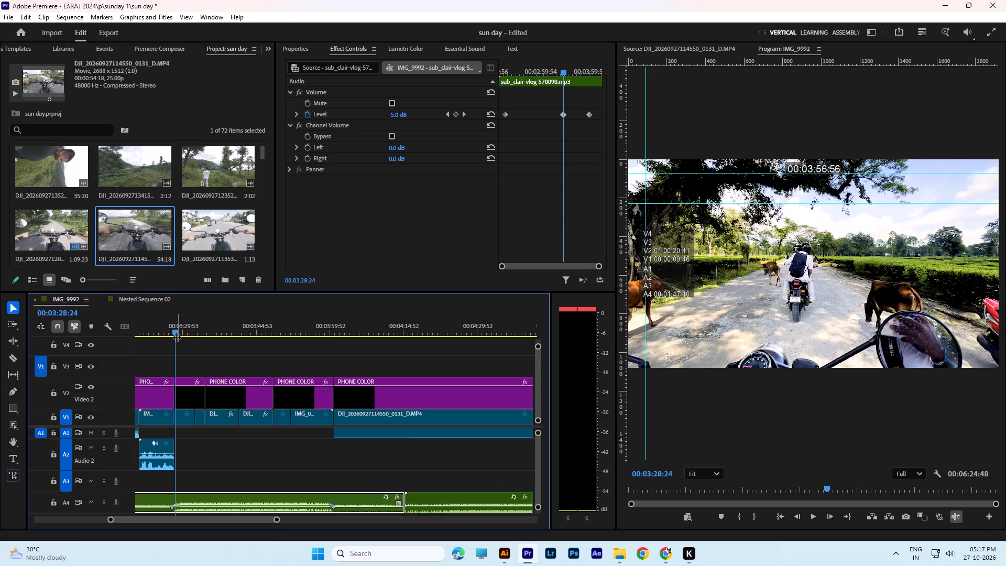
key("space")
scroll(358, 361, "down", 1, "alt")
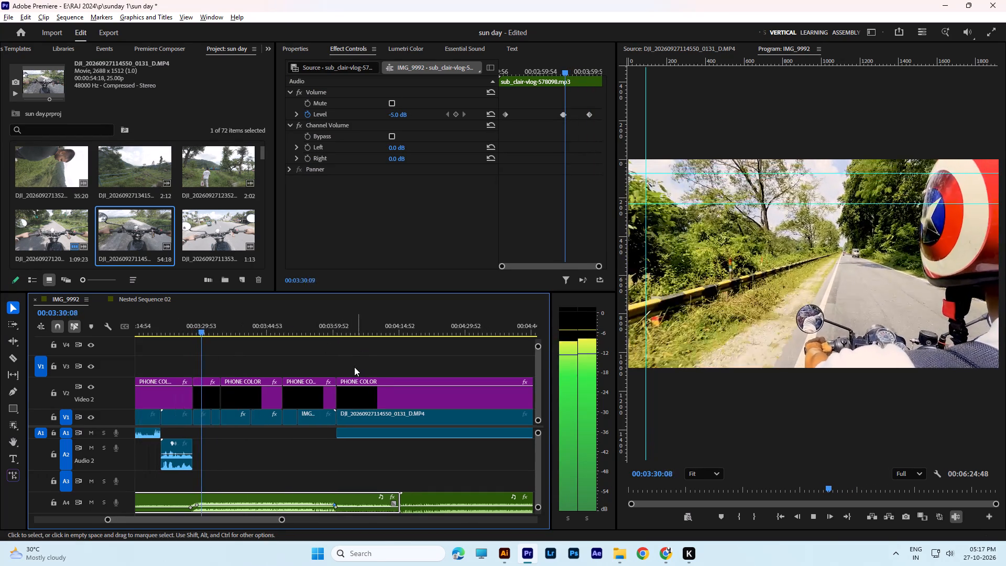
scroll(354, 367, "down", 2, "alt")
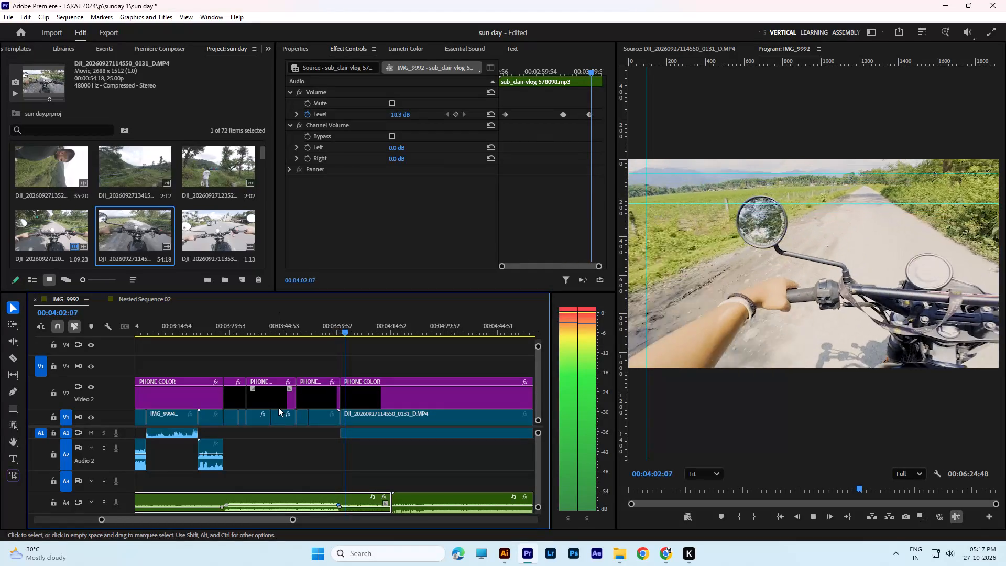
key("space")
left_click(376, 419)
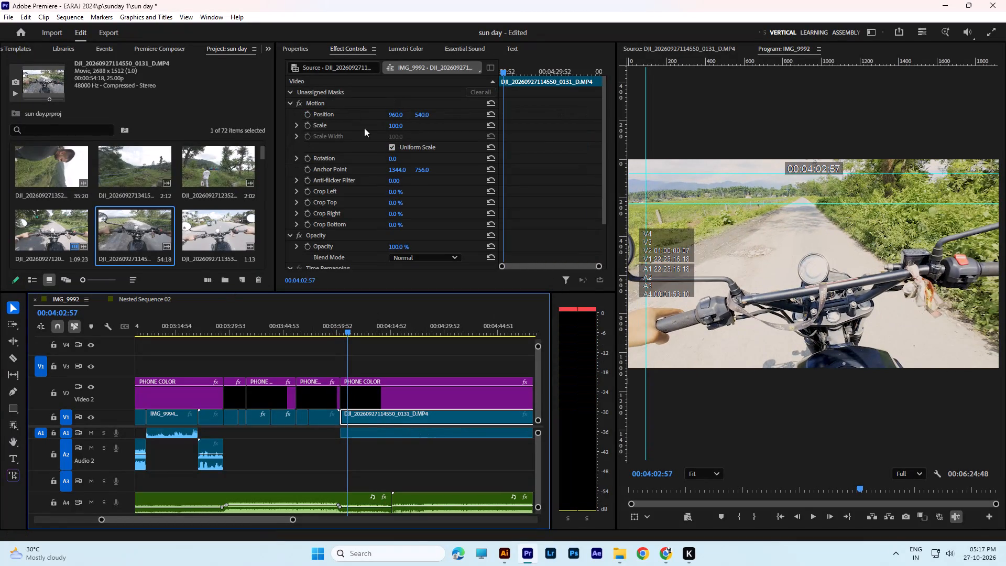
left_click(392, 126)
type("72")
key("Return")
key("space")
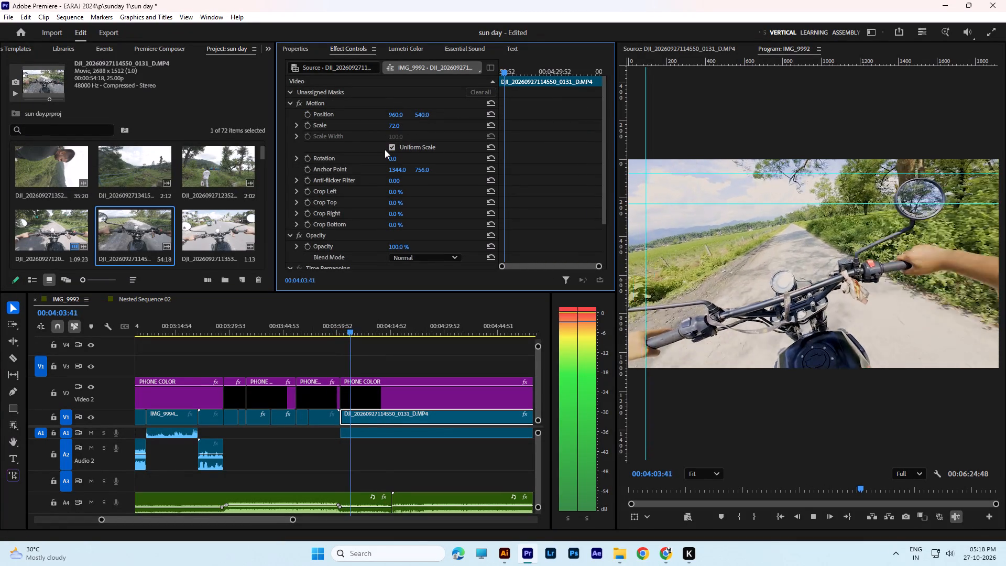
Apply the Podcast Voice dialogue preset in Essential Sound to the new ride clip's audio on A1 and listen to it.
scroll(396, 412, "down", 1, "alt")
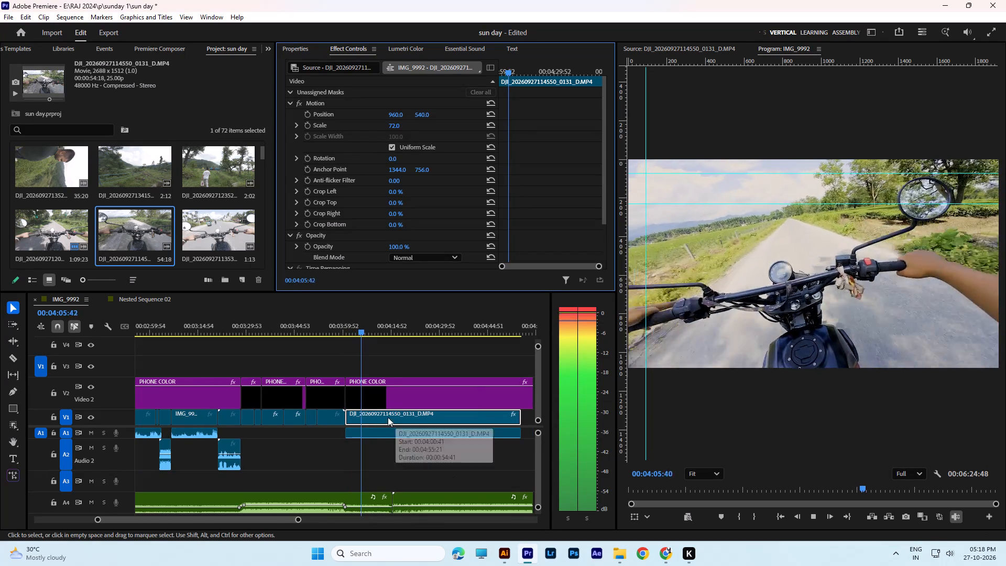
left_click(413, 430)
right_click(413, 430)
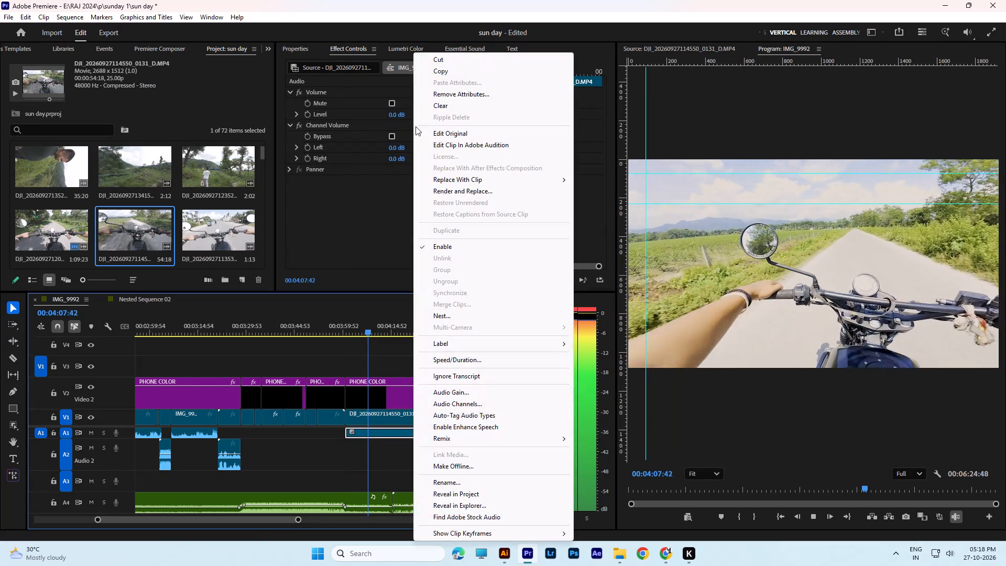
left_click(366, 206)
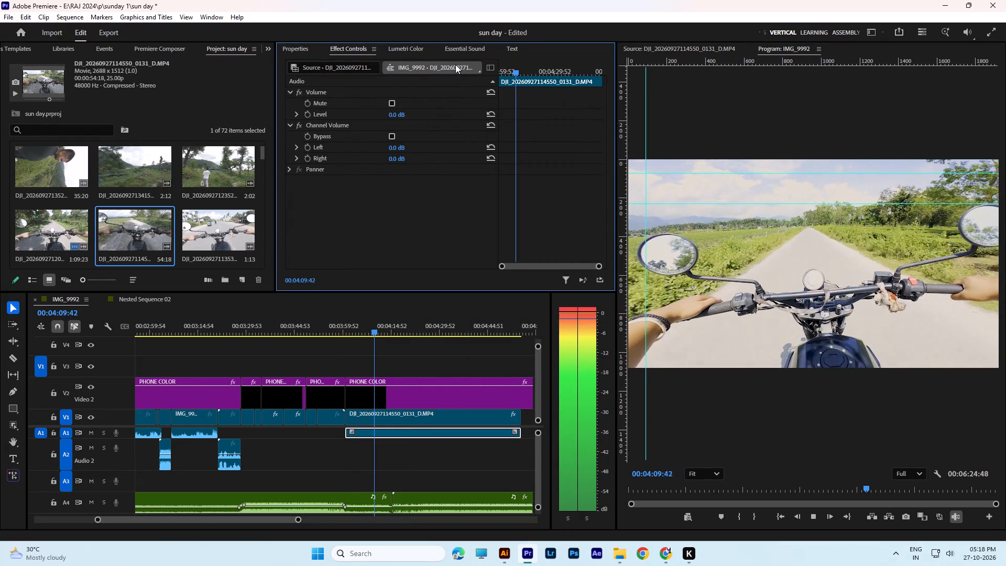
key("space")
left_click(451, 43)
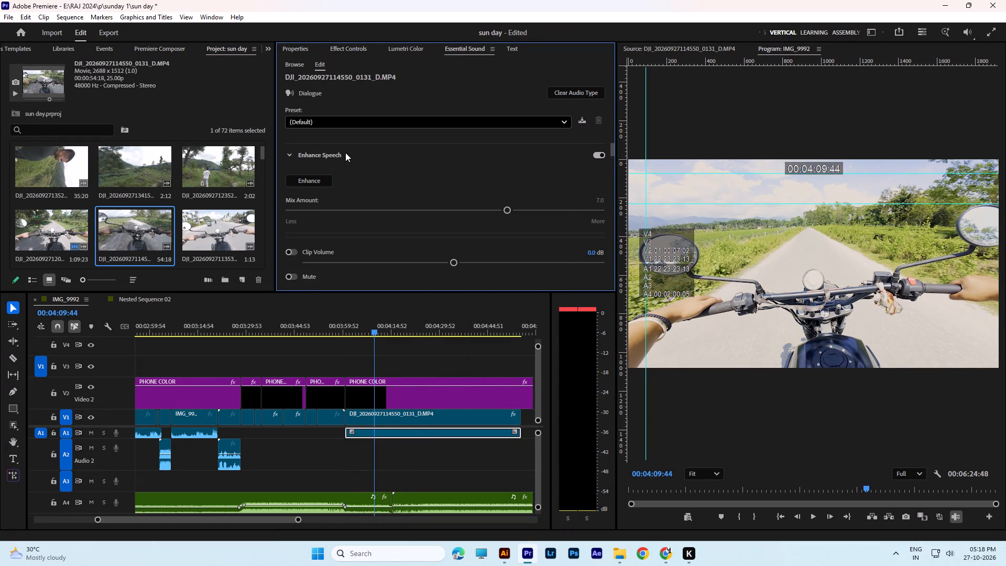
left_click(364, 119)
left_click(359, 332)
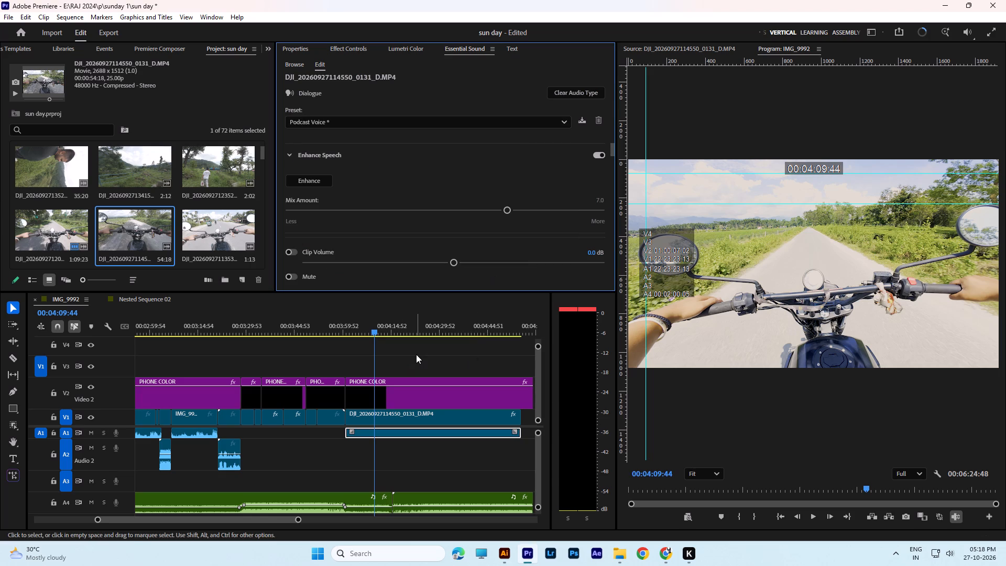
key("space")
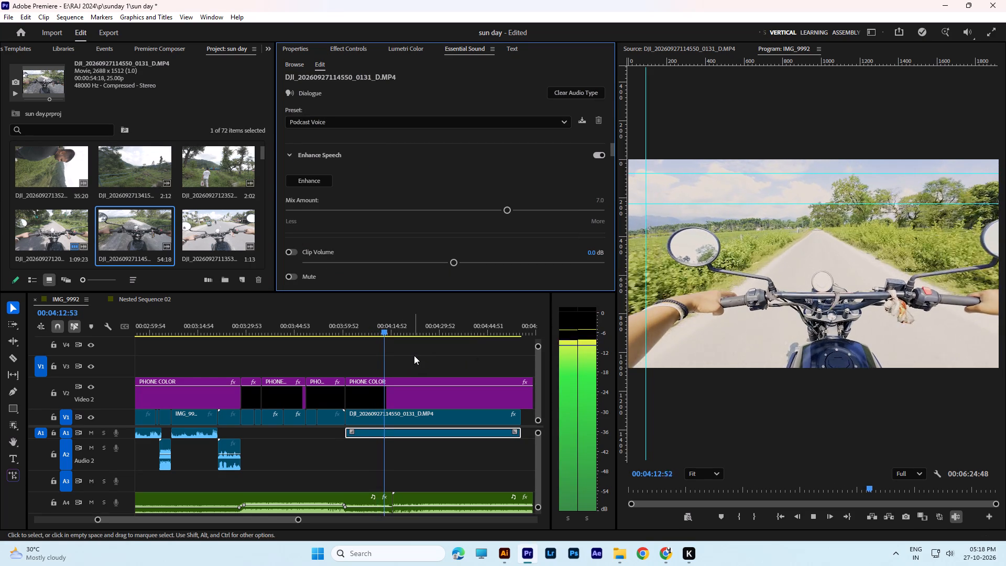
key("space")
Set the ride audio's dialogue preset to Background Walla Walla and replay from the start of the new clip.
left_click(367, 125)
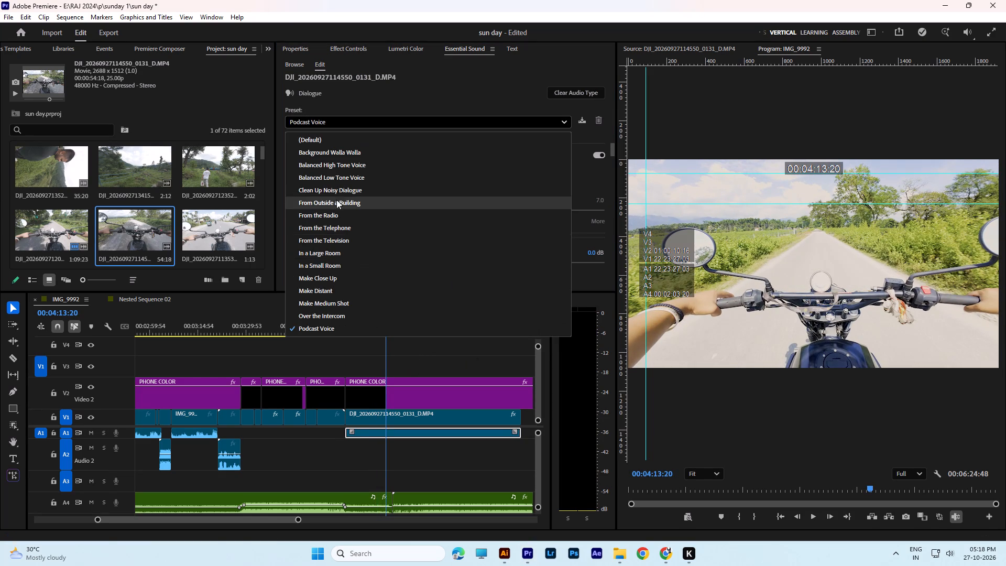
left_click(348, 153)
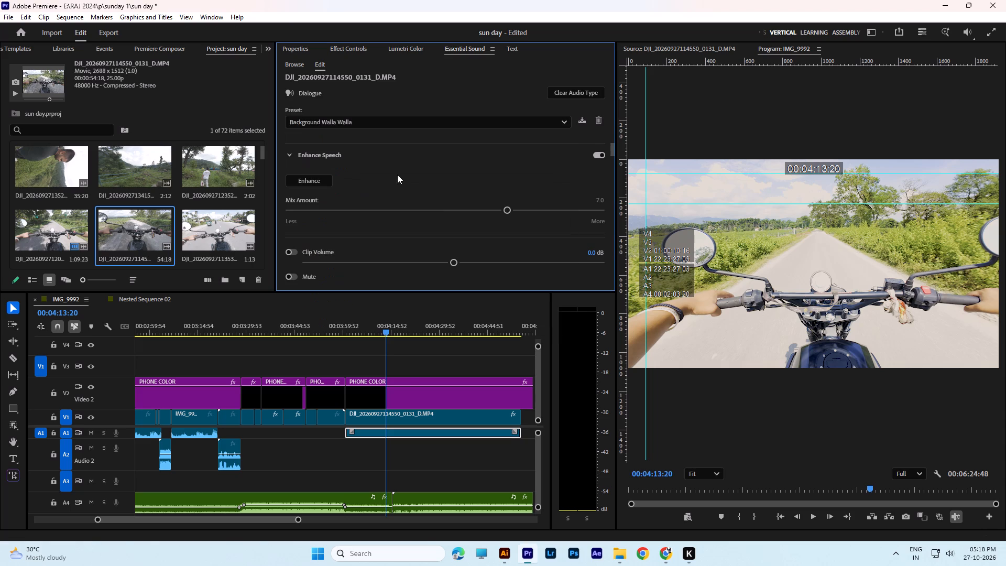
key("space")
left_click_drag(386, 328, 347, 330)
key("space")
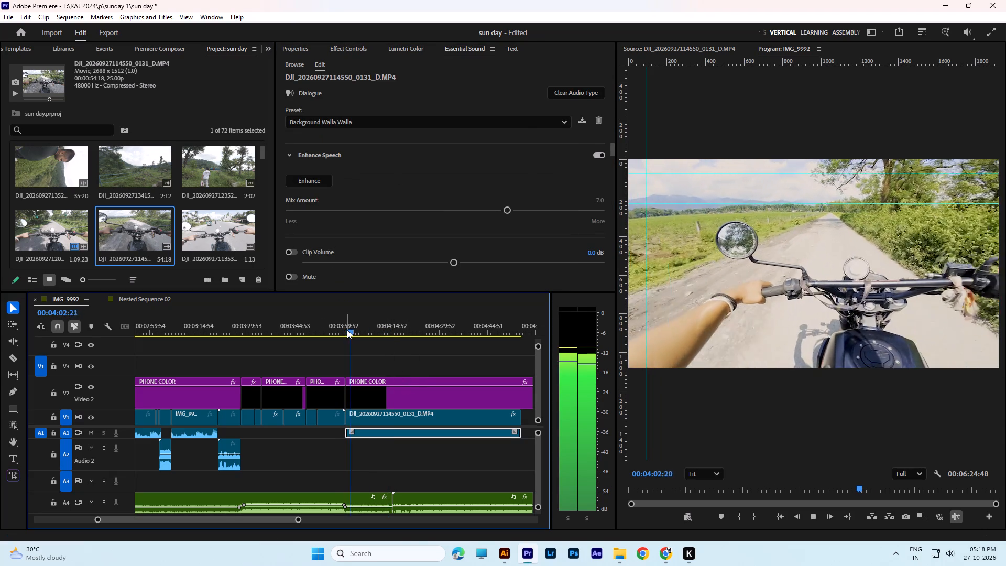
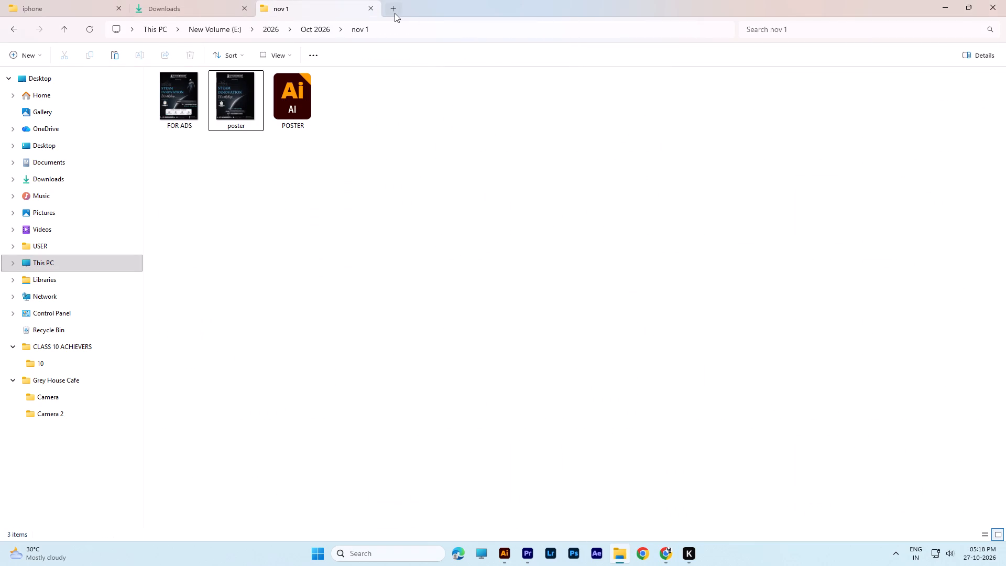
left_click(395, 13)
left_click(70, 268)
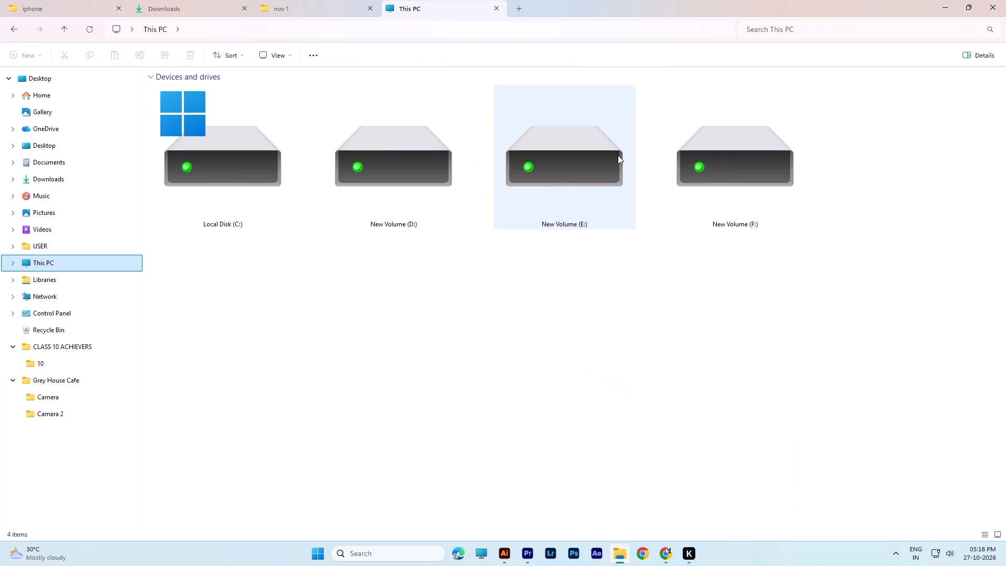
left_click(584, 180)
left_click(81, 290)
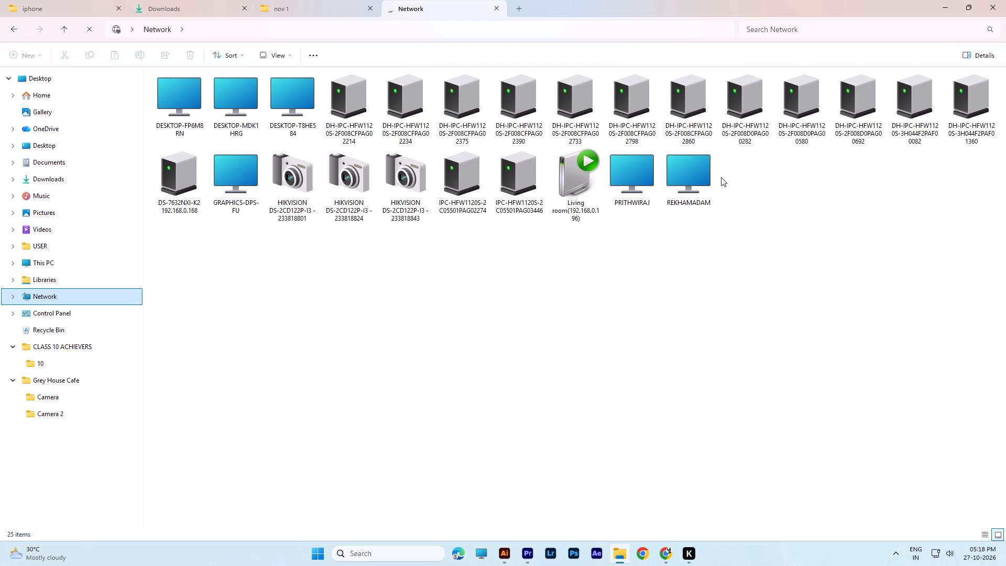
double_click(682, 171)
double_click(201, 91)
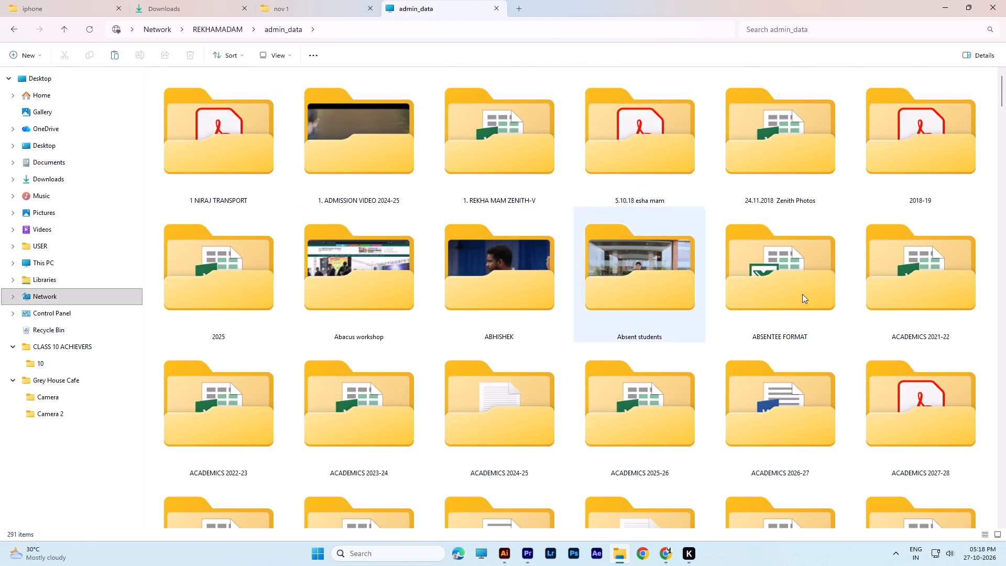
Find the RAJ folder in the admin_data share and open its SANJAY subfolder.
left_click(673, 340)
type("nn")
key("n")
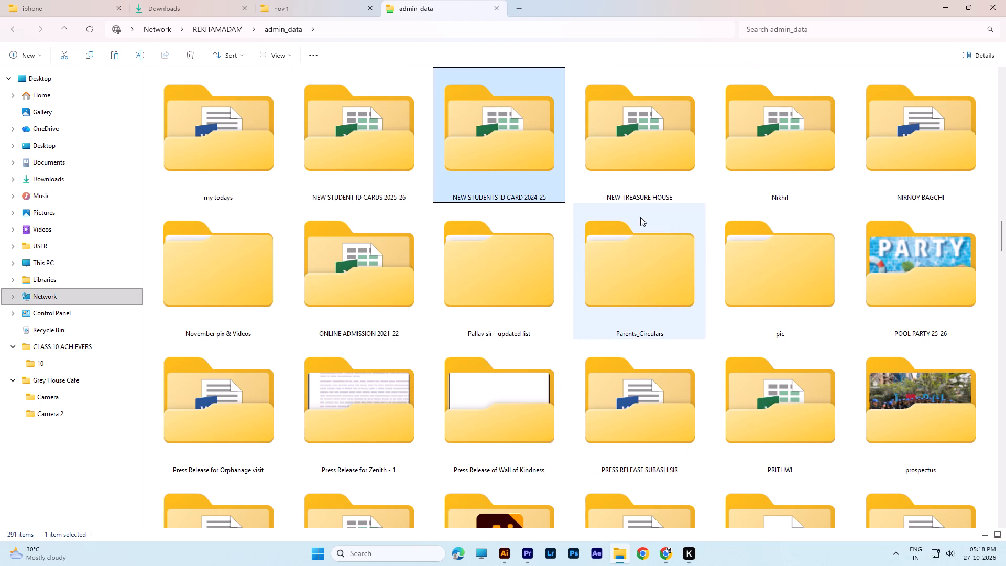
key("n")
key("n")
key("n")
key("n")
key("n")
key("n")
scroll(557, 225, "up", 3)
scroll(631, 245, "up", 2)
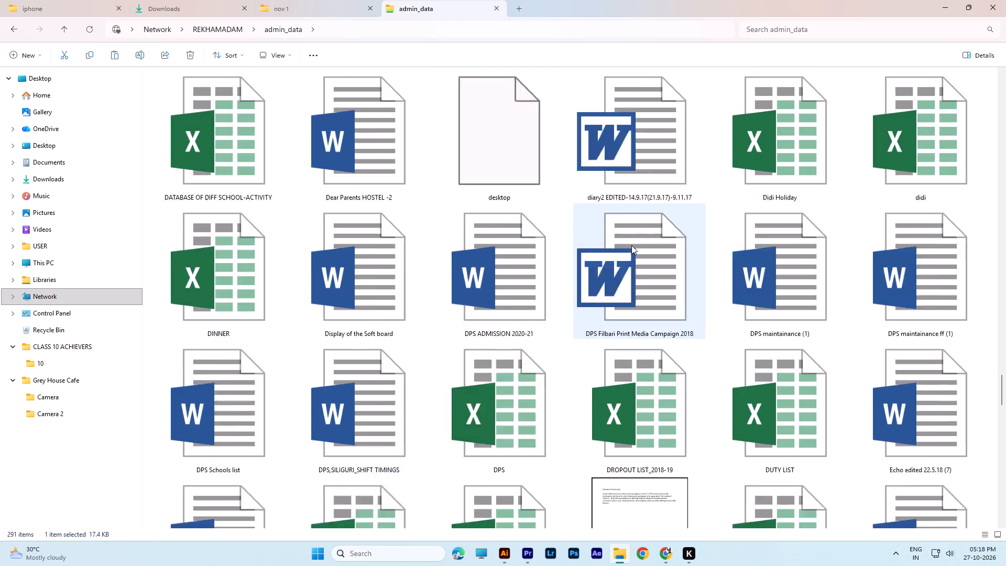
scroll(631, 245, "up", 8)
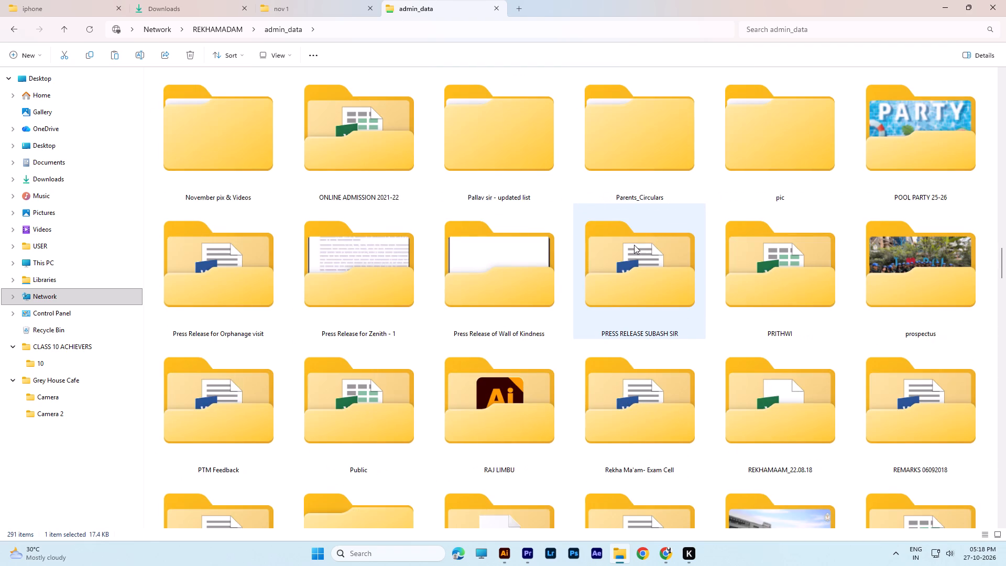
key("r")
key("r")
type("rrrrrr")
double_click(509, 146)
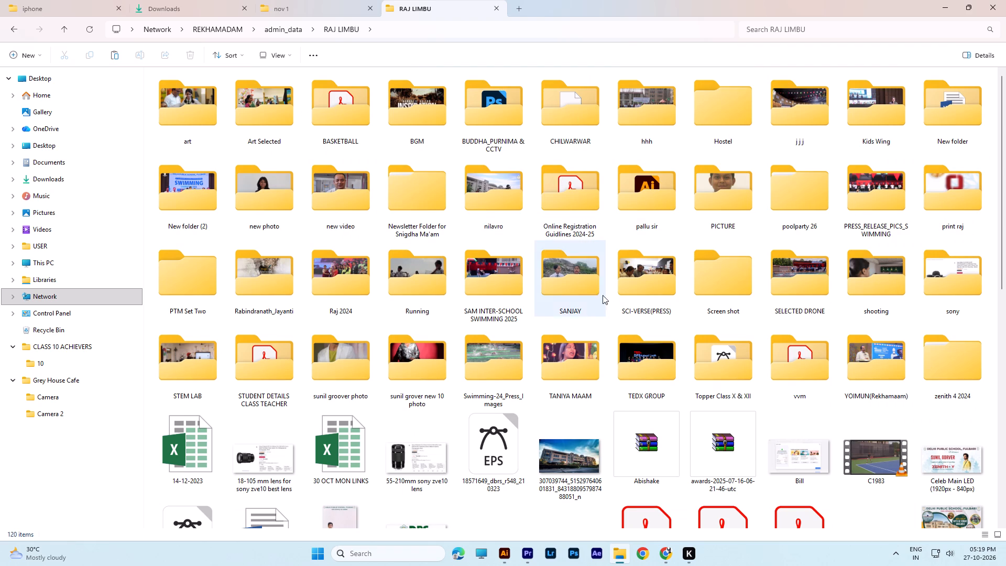
double_click(568, 285)
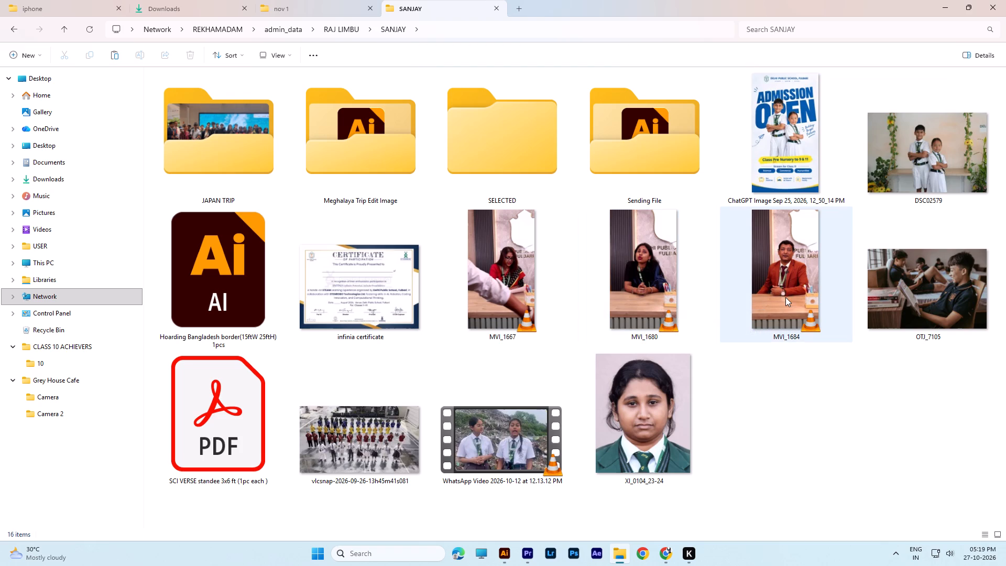
Play MVI_1680 in VLC, seek to about 00:20 and take a snapshot of the paused frame.
double_click(626, 309)
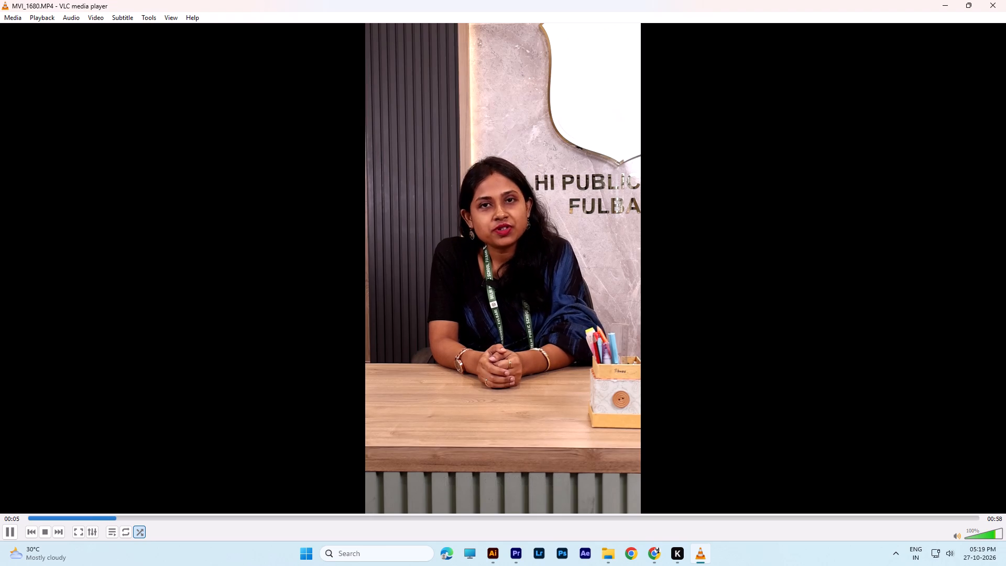
key("space")
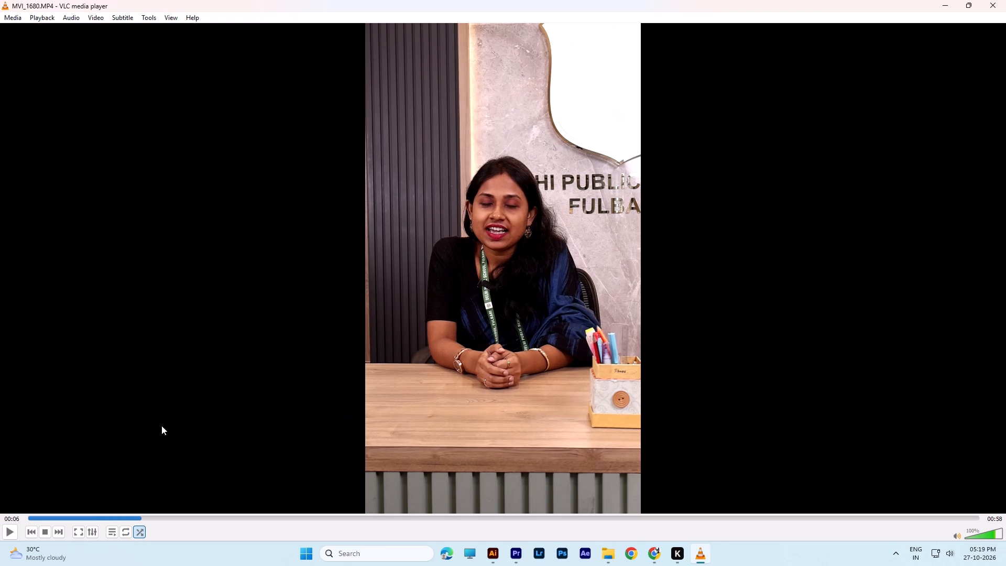
left_click(94, 522)
left_click_drag(195, 522, 201, 524)
left_click(275, 524)
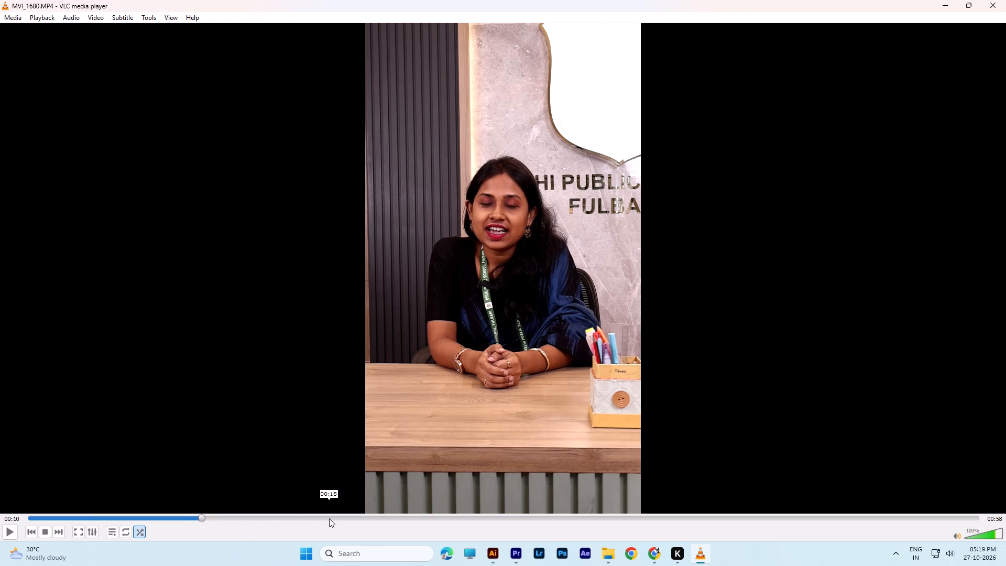
left_click(329, 518)
key("space")
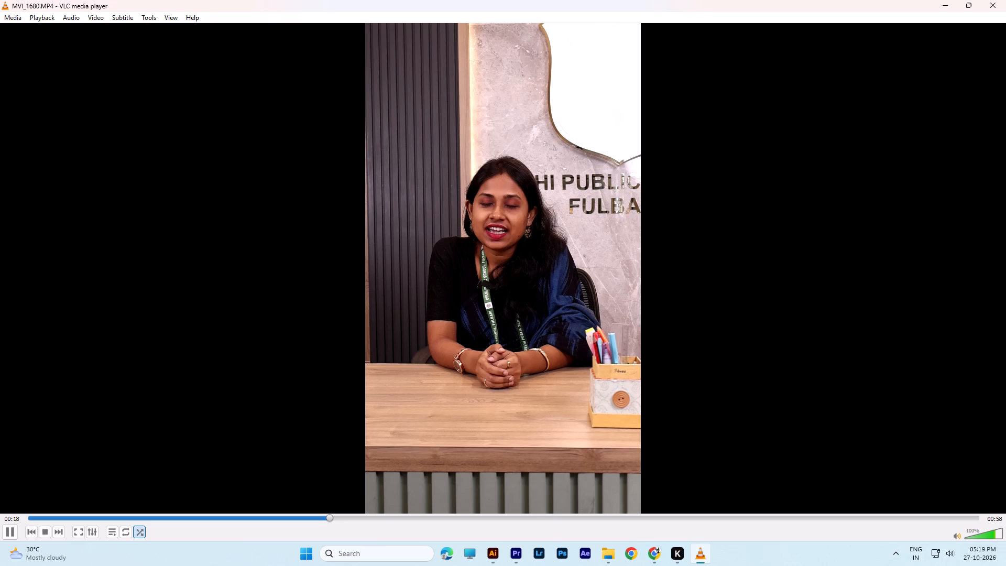
key("space")
right_click(559, 394)
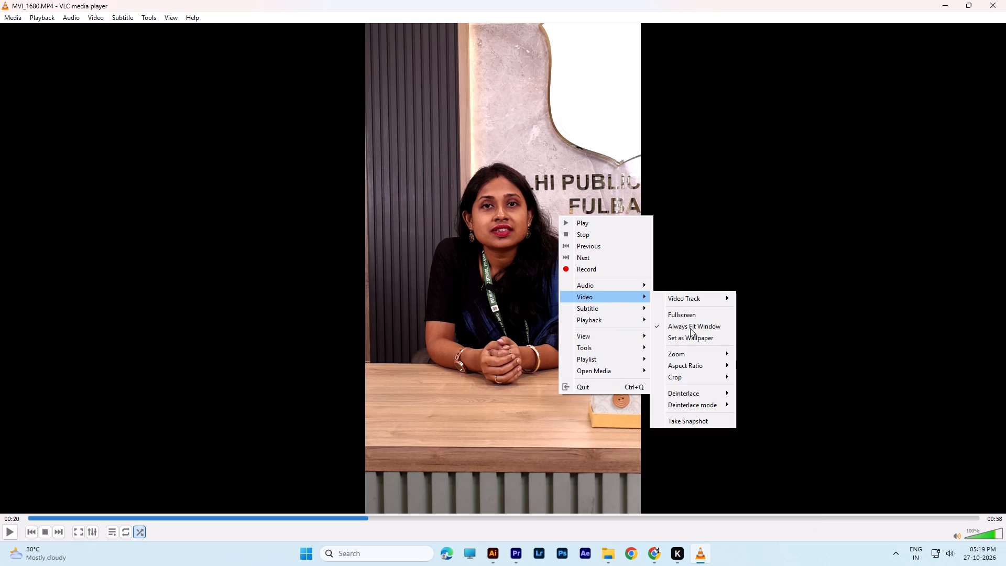
left_click(698, 418)
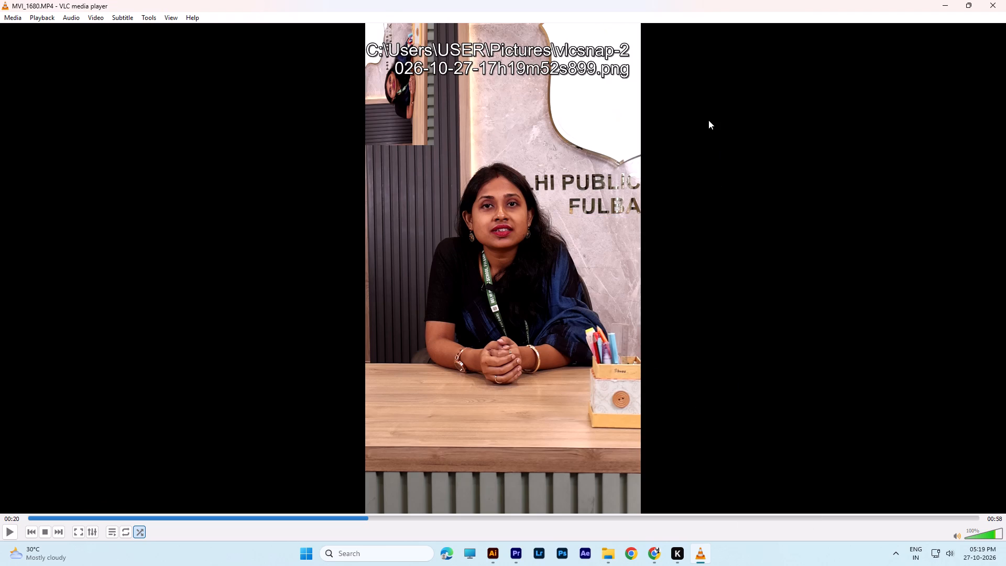
left_click(936, 2)
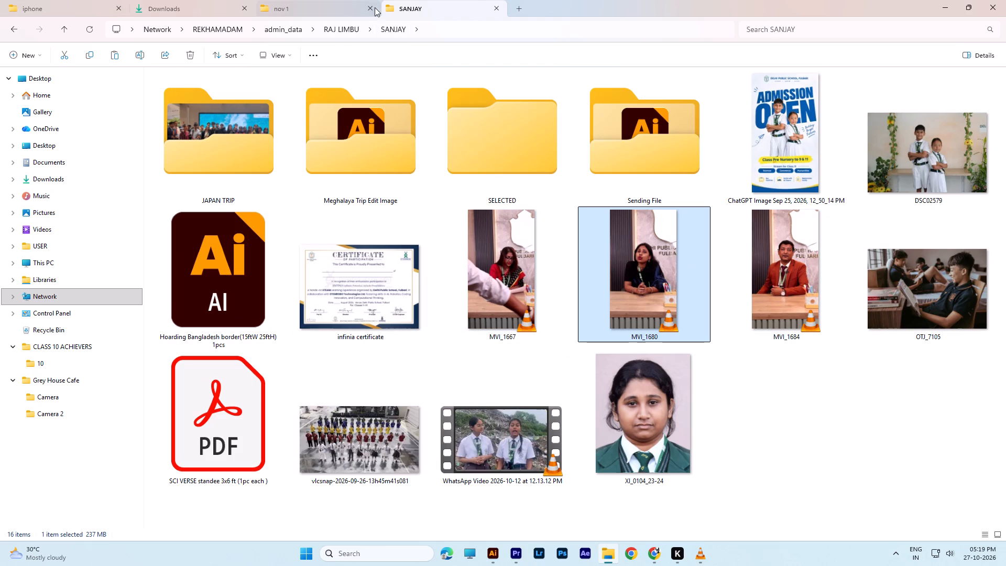
left_click(59, 263)
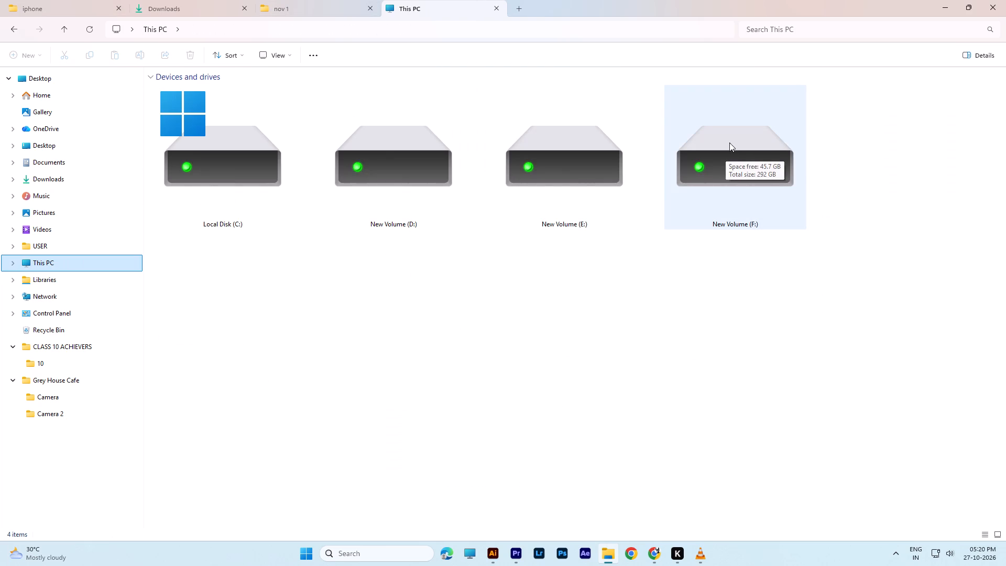
left_click(74, 300)
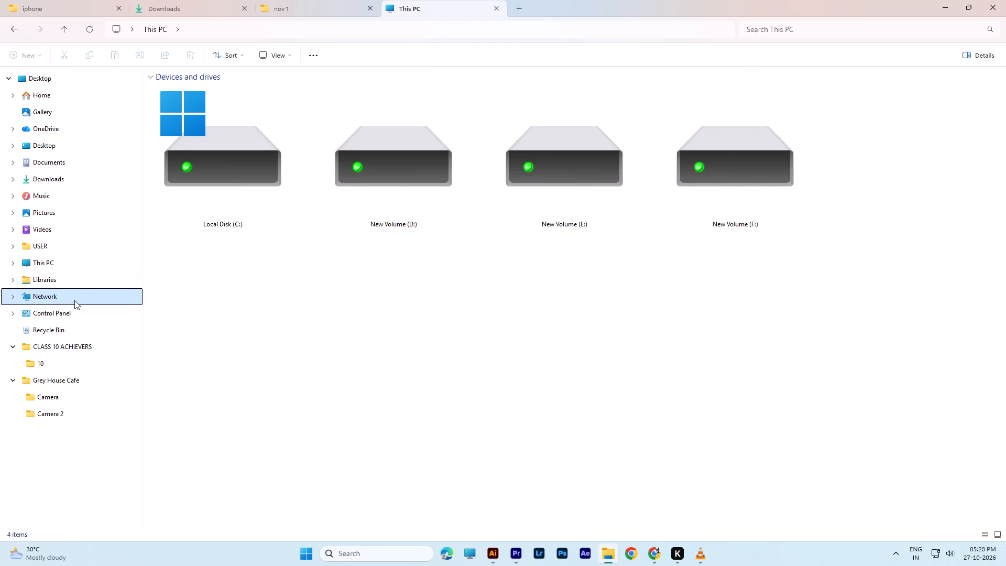
left_click(88, 270)
left_click(99, 223)
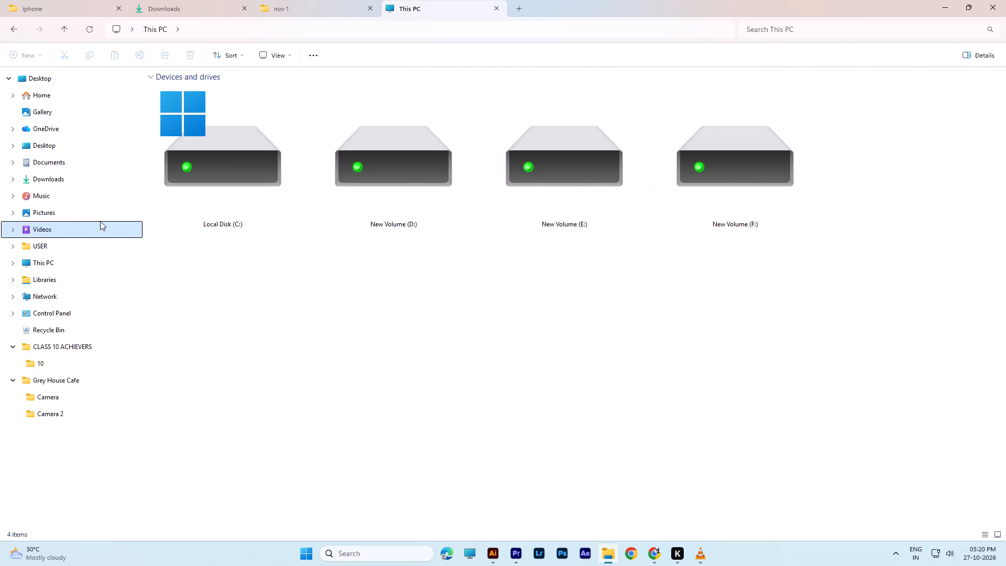
left_click(105, 212)
left_click(654, 268)
left_click(562, 181)
right_click(583, 199)
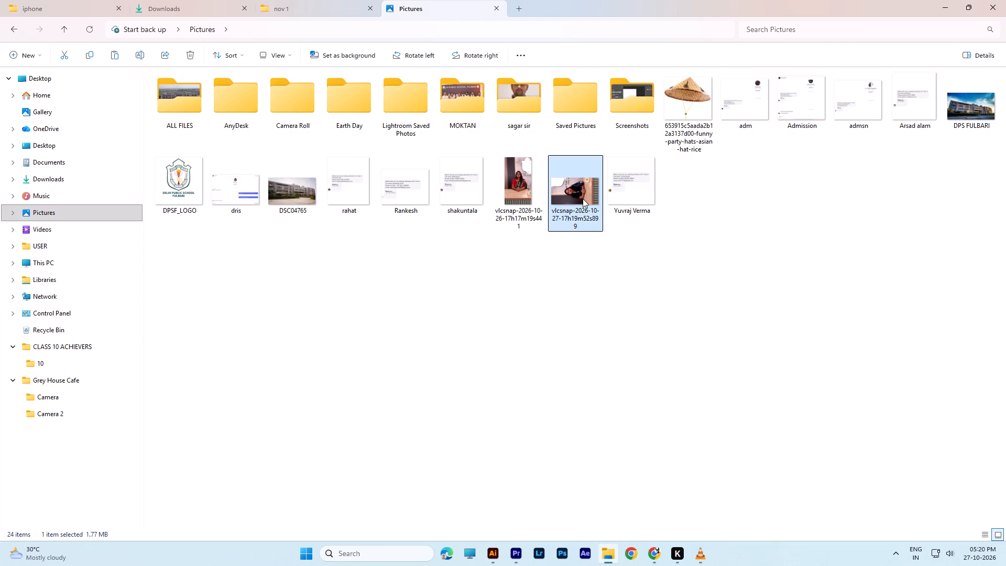
left_click(635, 174)
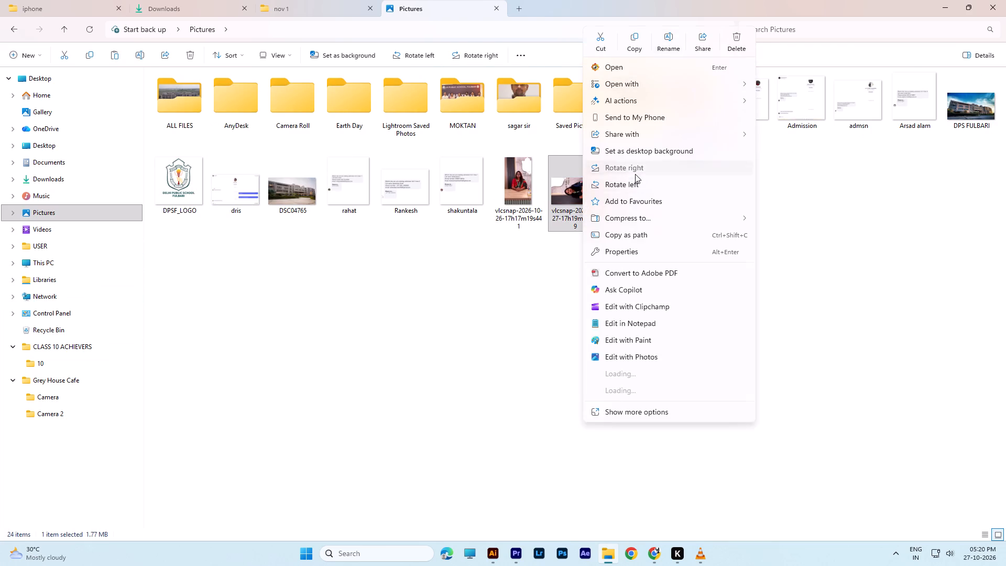
left_click(659, 255)
double_click(619, 268)
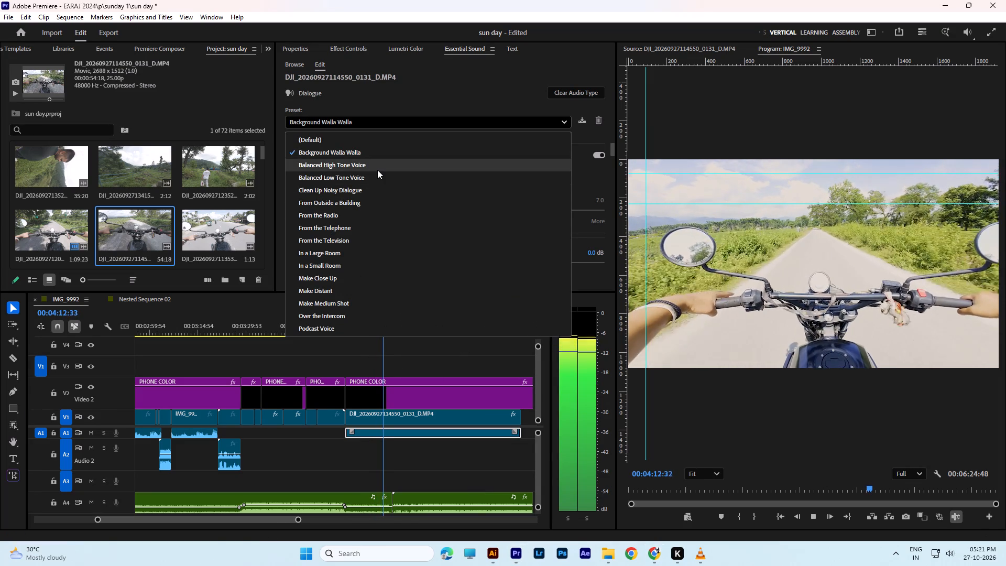
left_click(377, 170)
Open the dialogue preset choices for the same DJI clip's audio again.
left_click(392, 123)
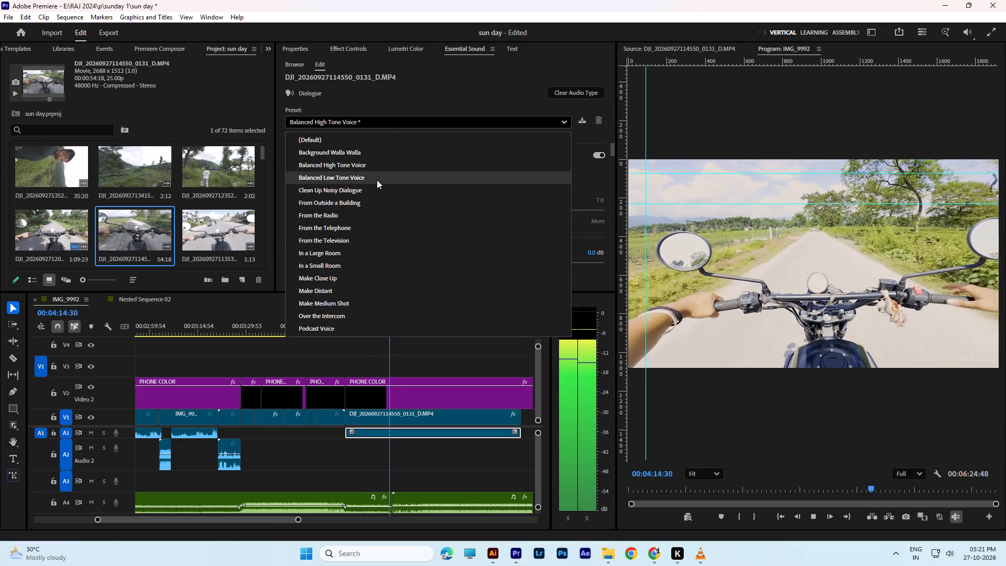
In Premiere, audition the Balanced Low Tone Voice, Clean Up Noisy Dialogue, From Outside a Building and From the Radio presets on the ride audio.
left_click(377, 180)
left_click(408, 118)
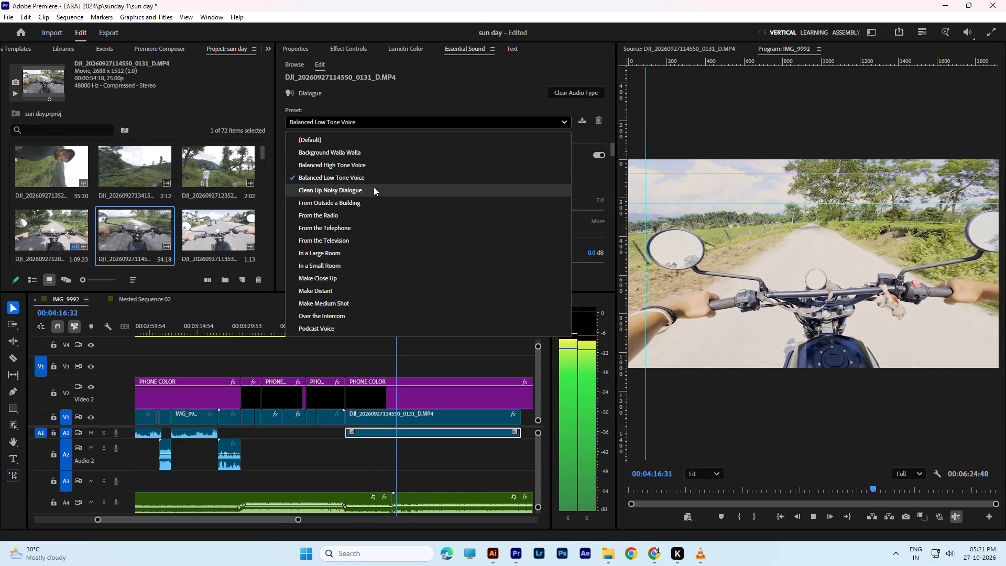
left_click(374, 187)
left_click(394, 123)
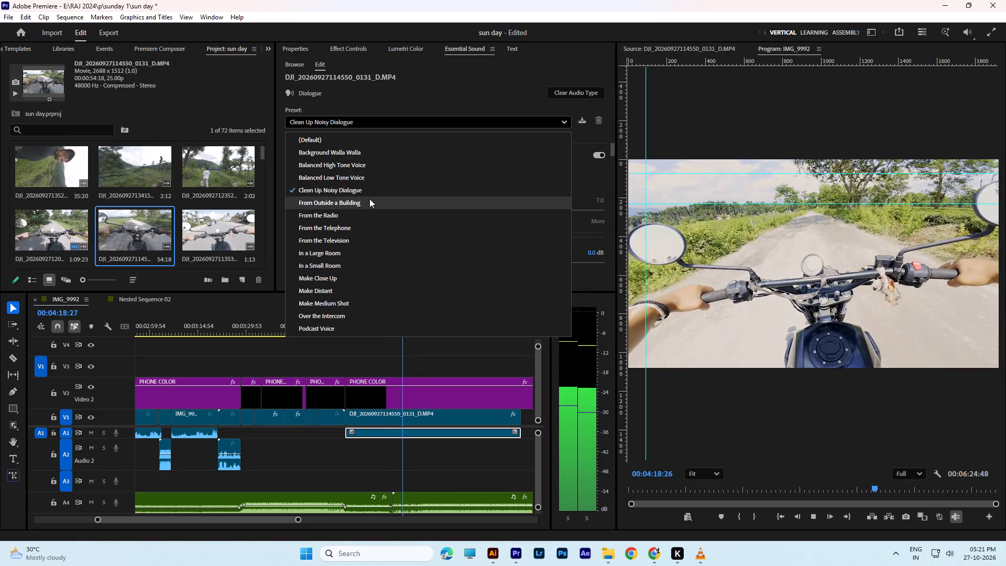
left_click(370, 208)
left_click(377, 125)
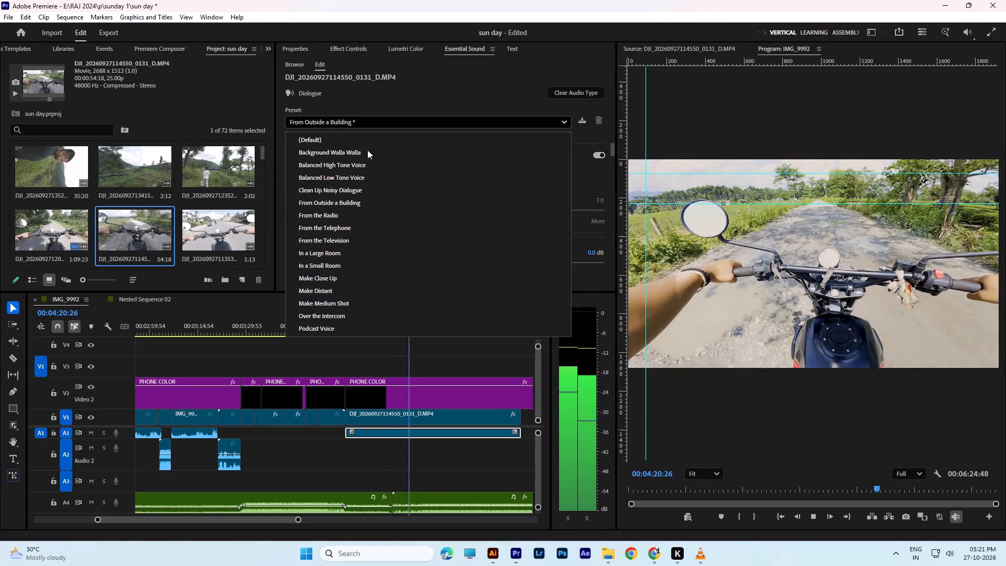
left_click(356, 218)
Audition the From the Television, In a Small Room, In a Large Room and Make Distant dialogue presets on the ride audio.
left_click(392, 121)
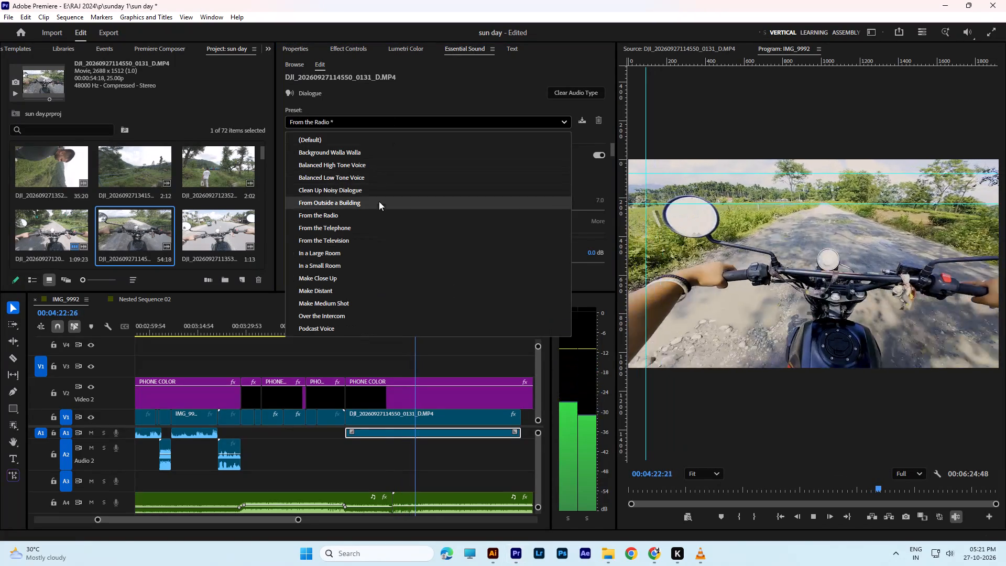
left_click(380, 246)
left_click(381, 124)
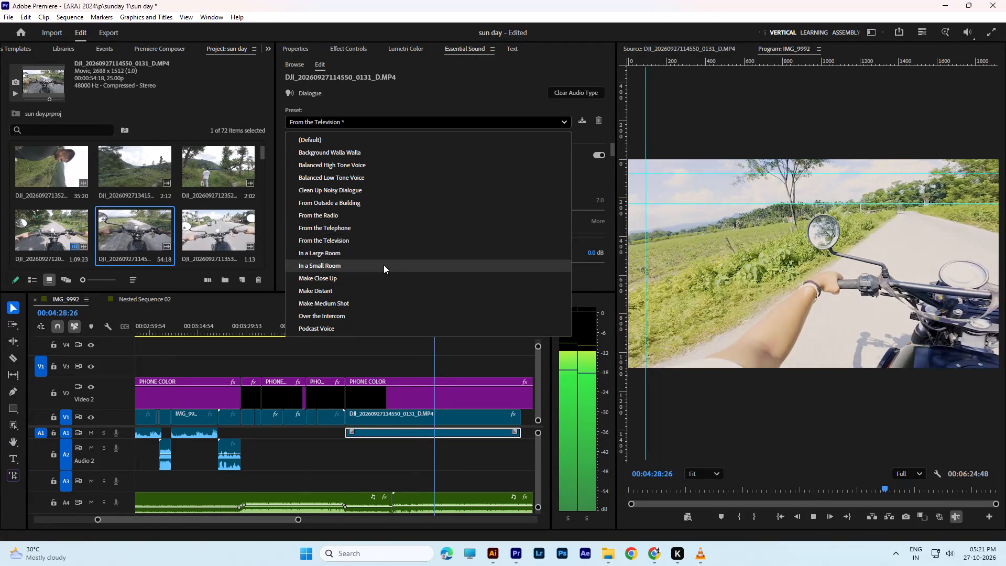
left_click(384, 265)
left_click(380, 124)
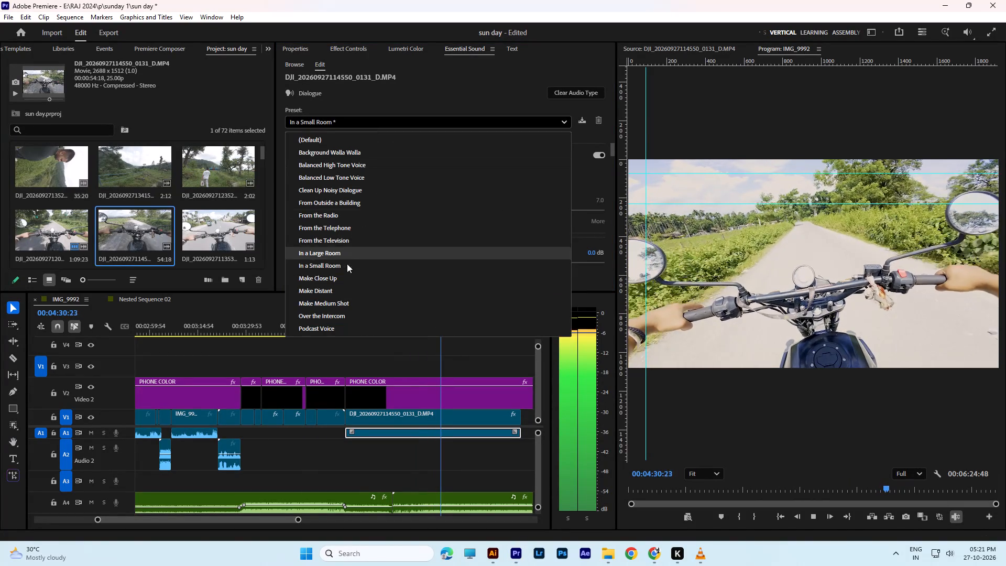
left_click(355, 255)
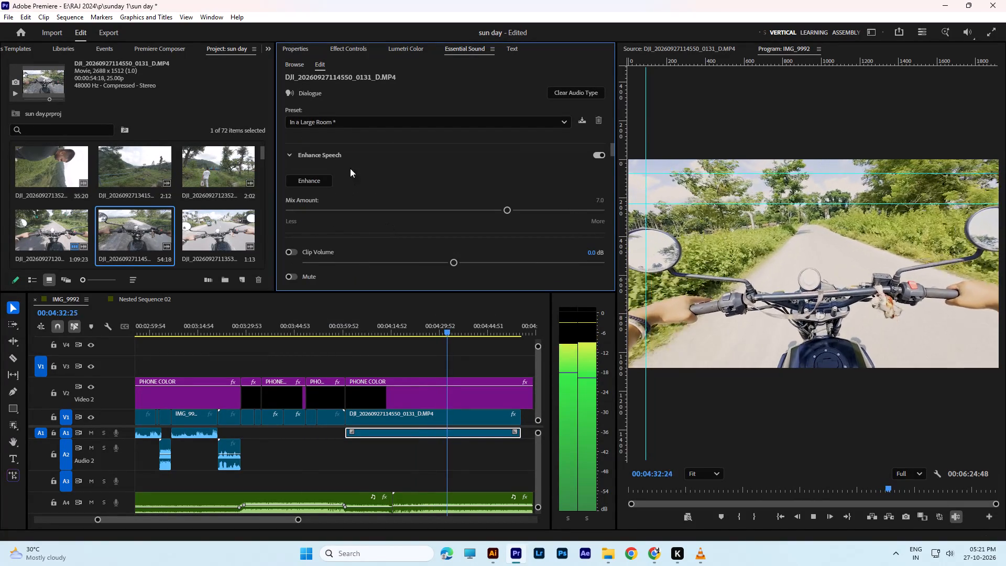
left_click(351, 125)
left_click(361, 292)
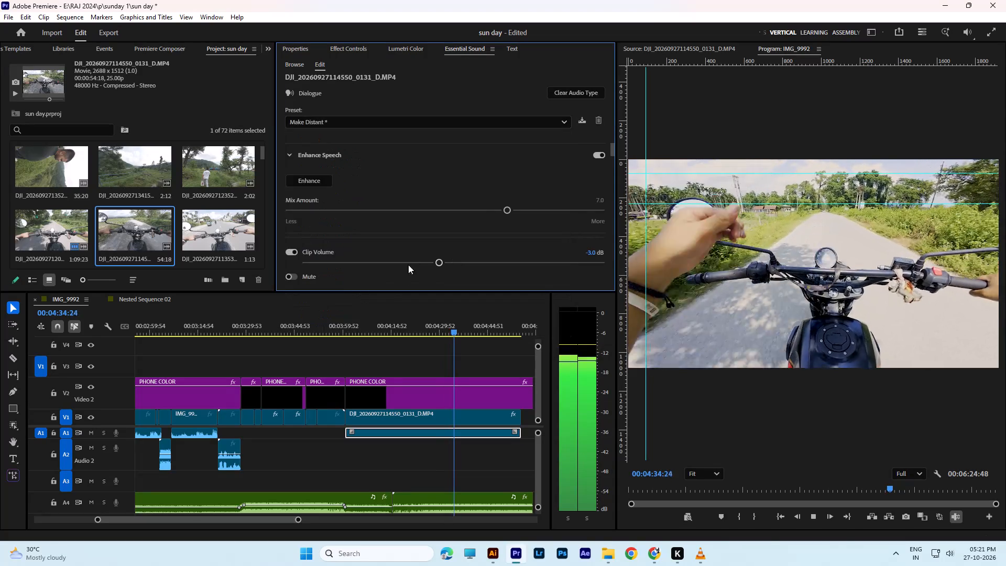
Set the ride audio's dialogue preset to Make Medium Shot.
left_click(353, 124)
left_click(353, 306)
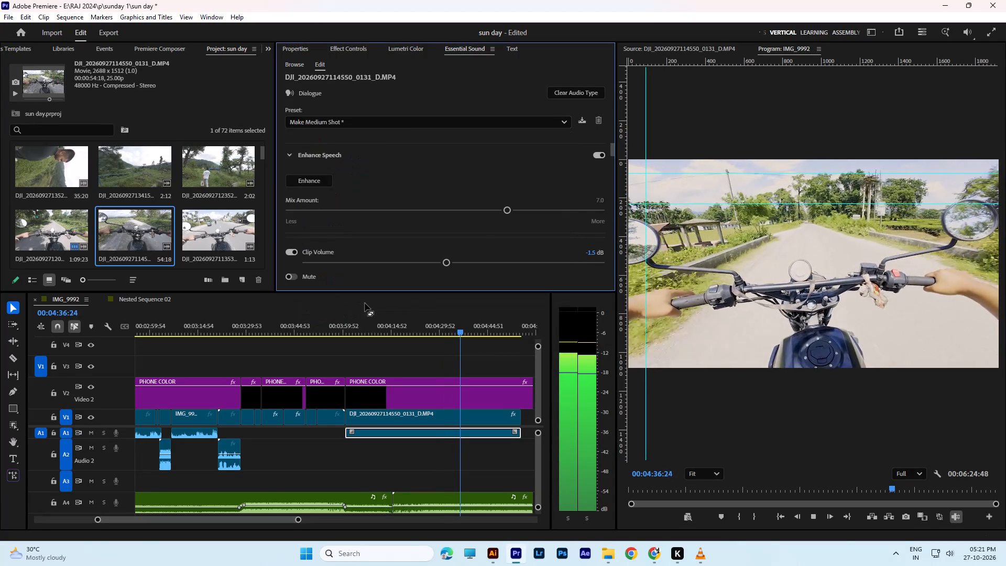
Set the ride audio's dialogue preset to Make Close Up and listen through to the end of the clip.
left_click(403, 126)
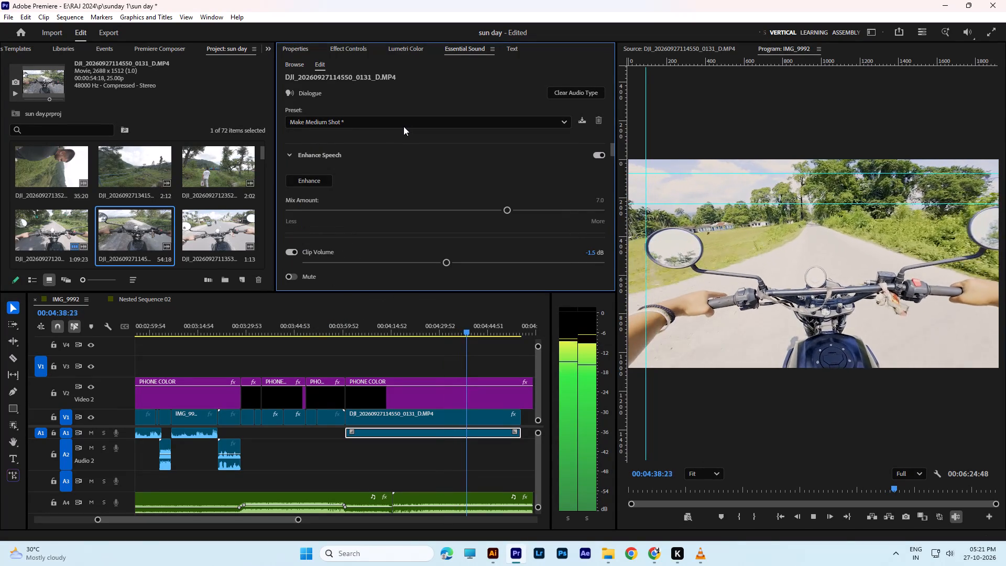
left_click(394, 120)
scroll(369, 243, "down", 2)
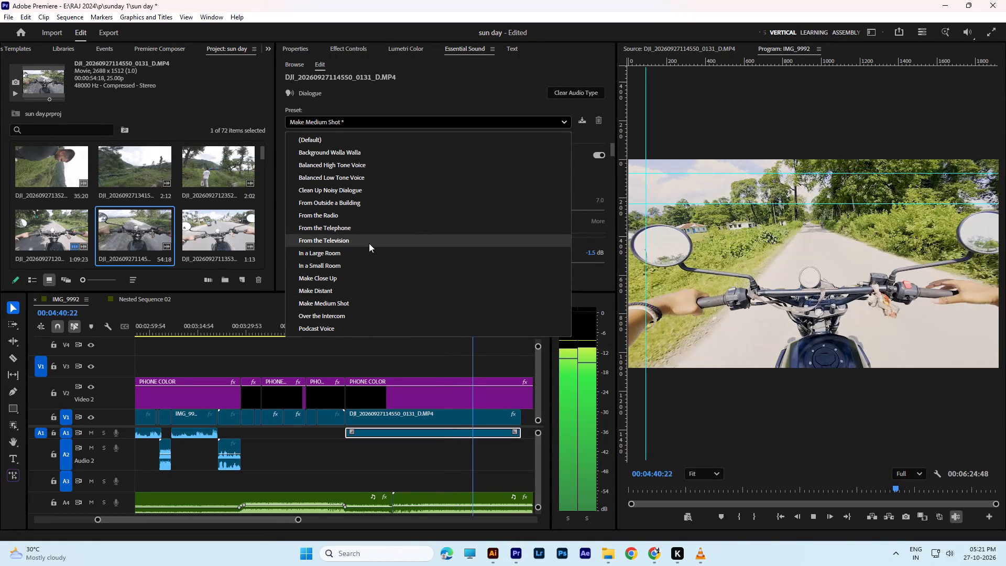
scroll(369, 248, "down", 2)
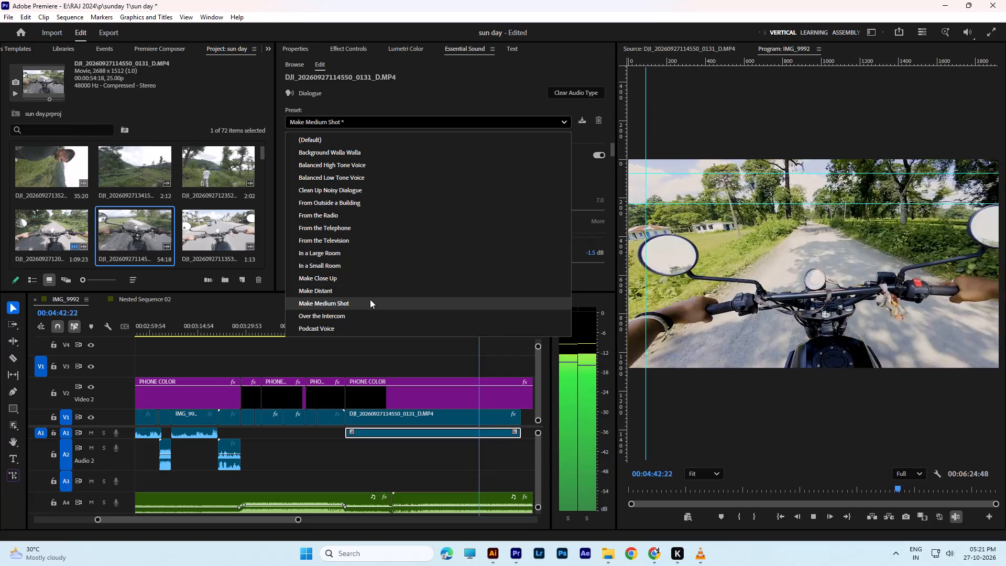
left_click(370, 280)
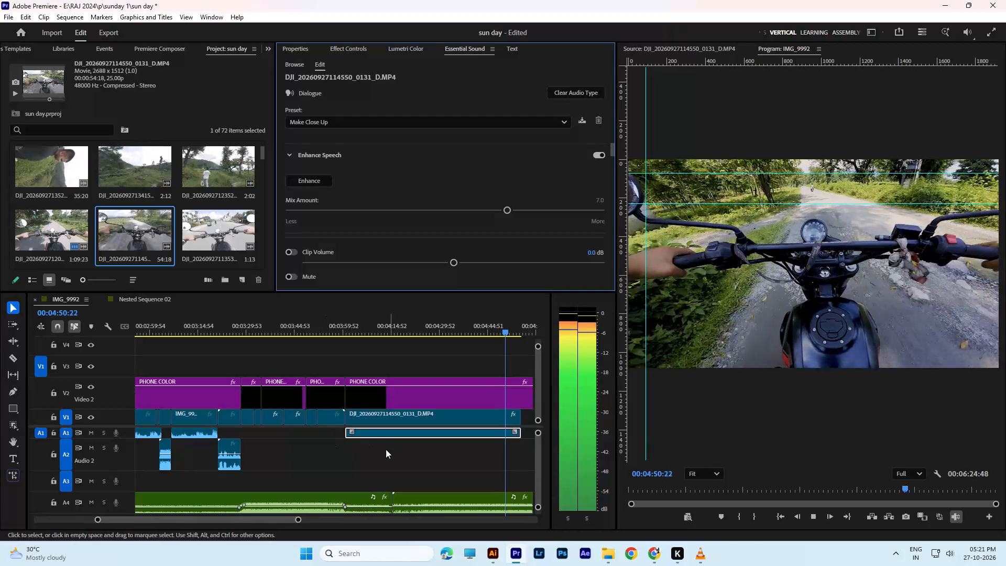
scroll(119, 434, "up", 3, "alt")
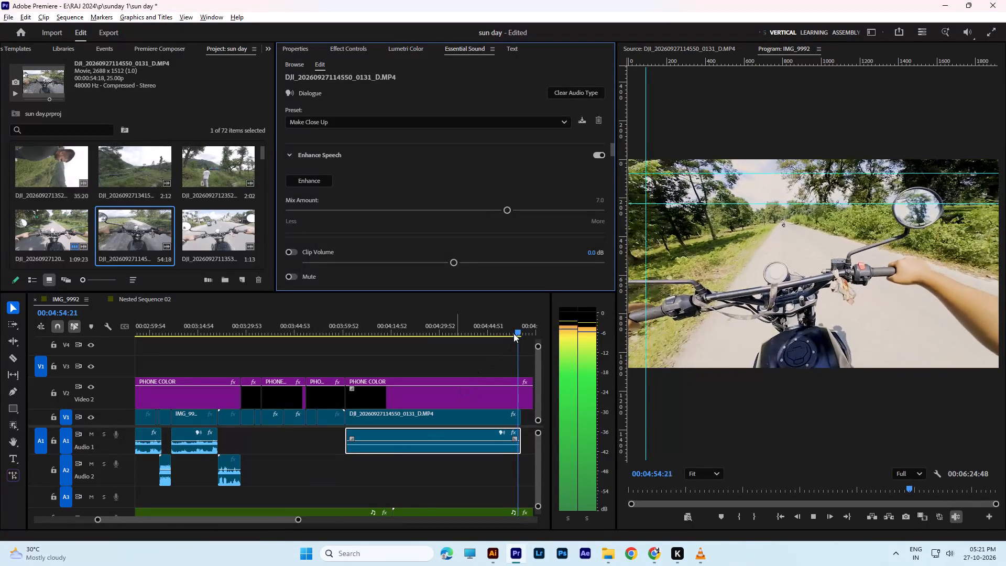
key("space")
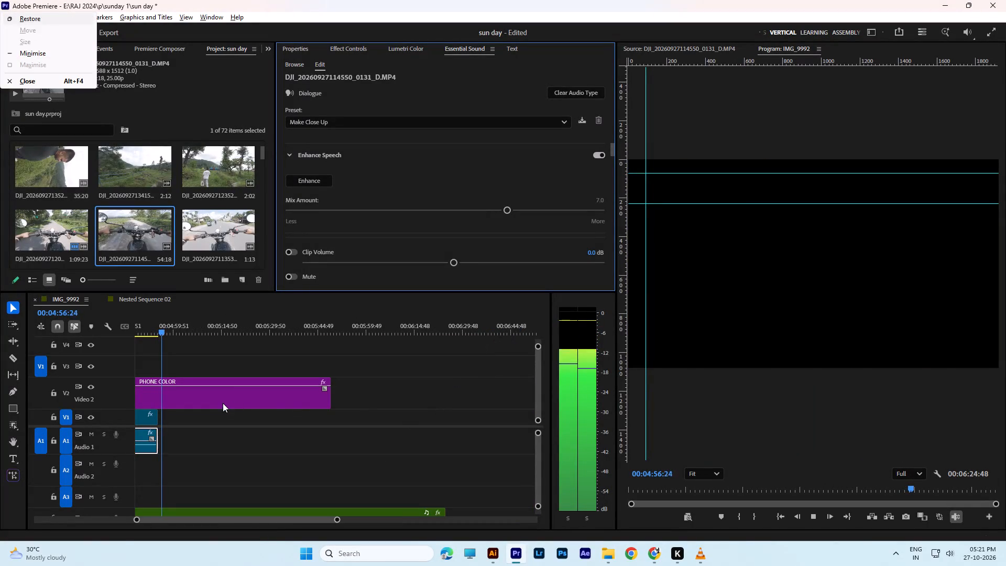
left_click(363, 400)
key("space")
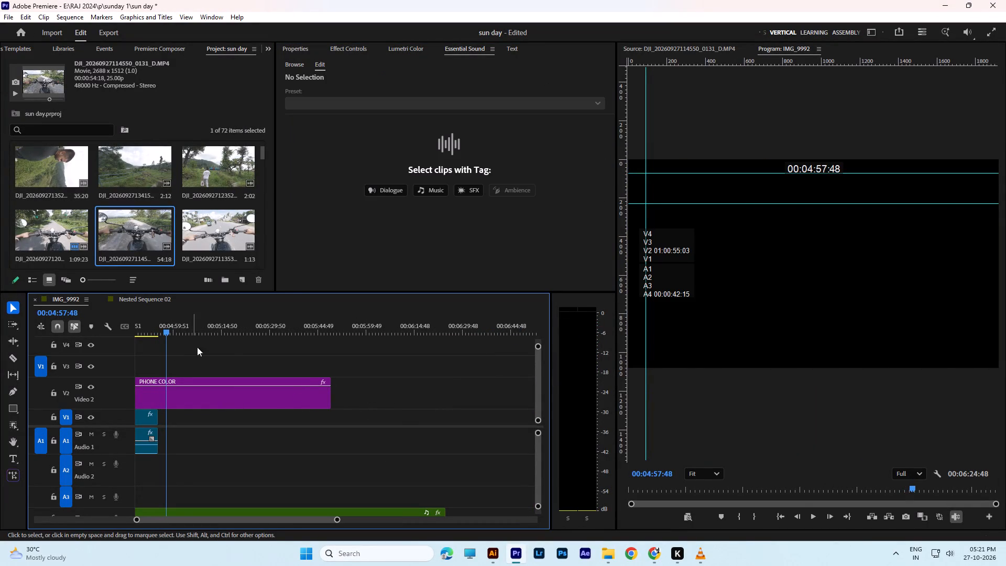
Enlarge the timeline area upward so that more of the audio tracks fit.
scroll(197, 347, "down", 3, "alt")
scroll(290, 347, "up", 15)
scroll(365, 361, "down", 3, "alt")
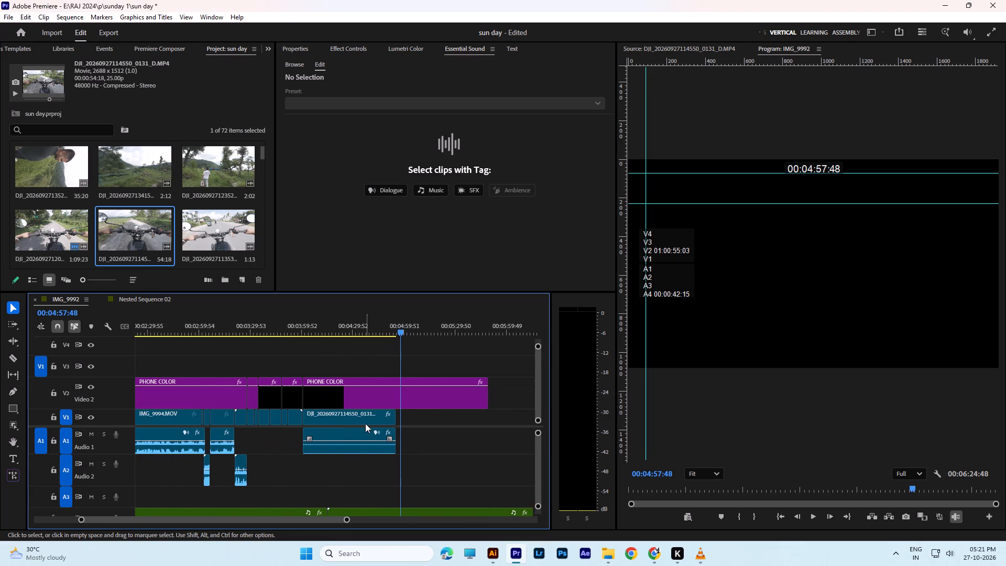
scroll(165, 493, "down", 3)
left_click(603, 291)
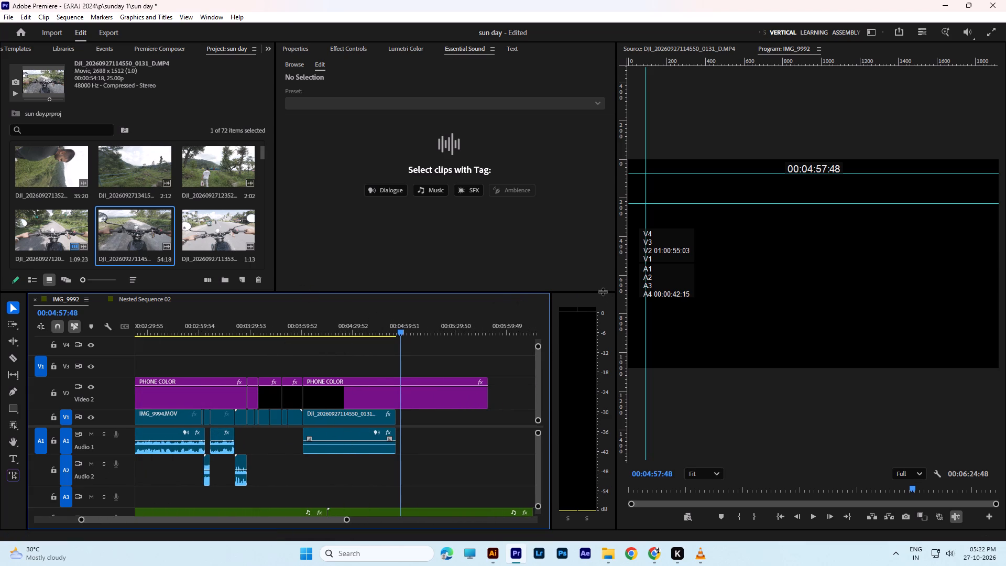
left_click_drag(603, 291, 589, 279)
left_click_drag(473, 291, 468, 245)
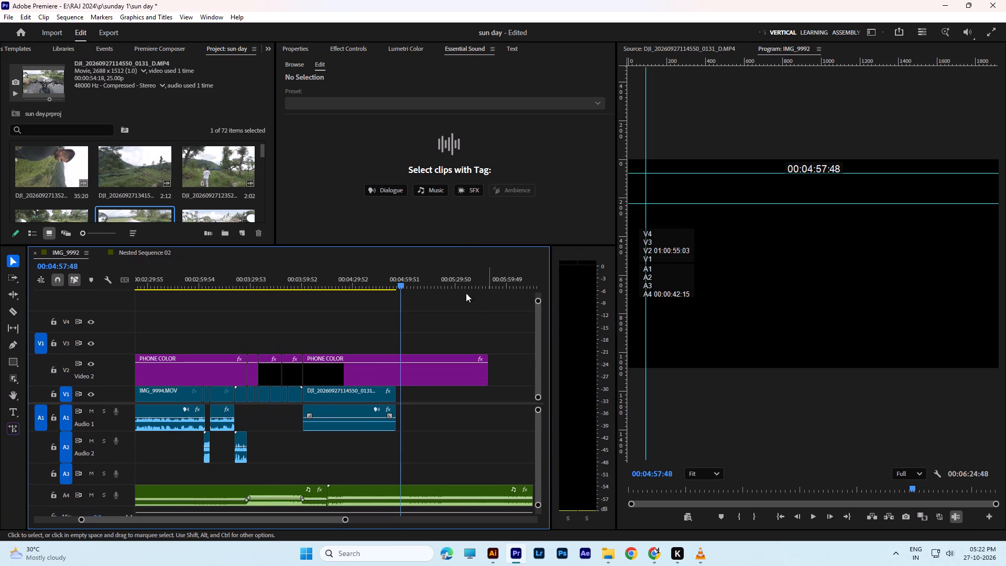
Play back the short ride clips between IMG_9995 and the final ride clip to review picture and music.
left_click_drag(403, 280, 291, 298)
key("space")
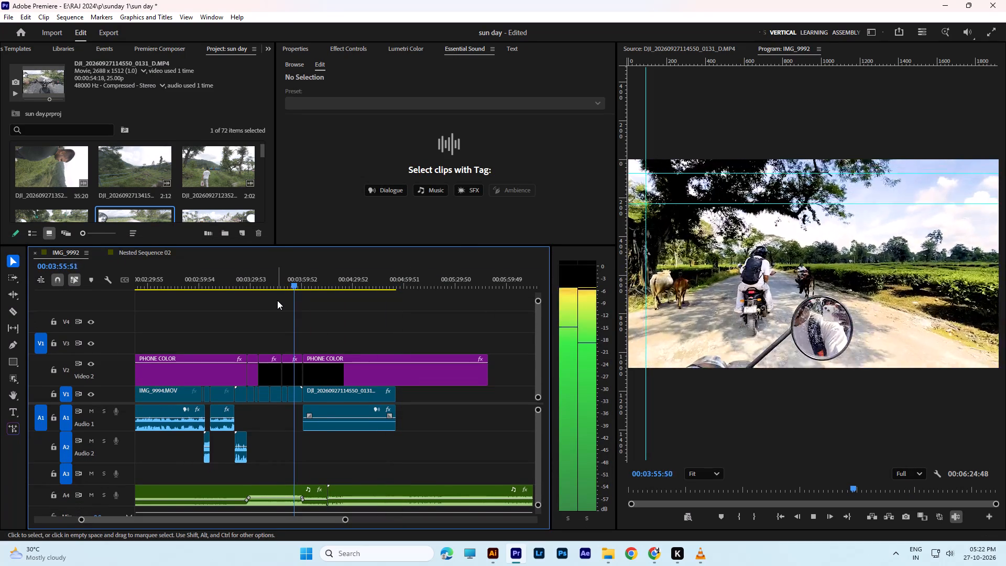
left_click_drag(303, 284, 238, 294)
key("space")
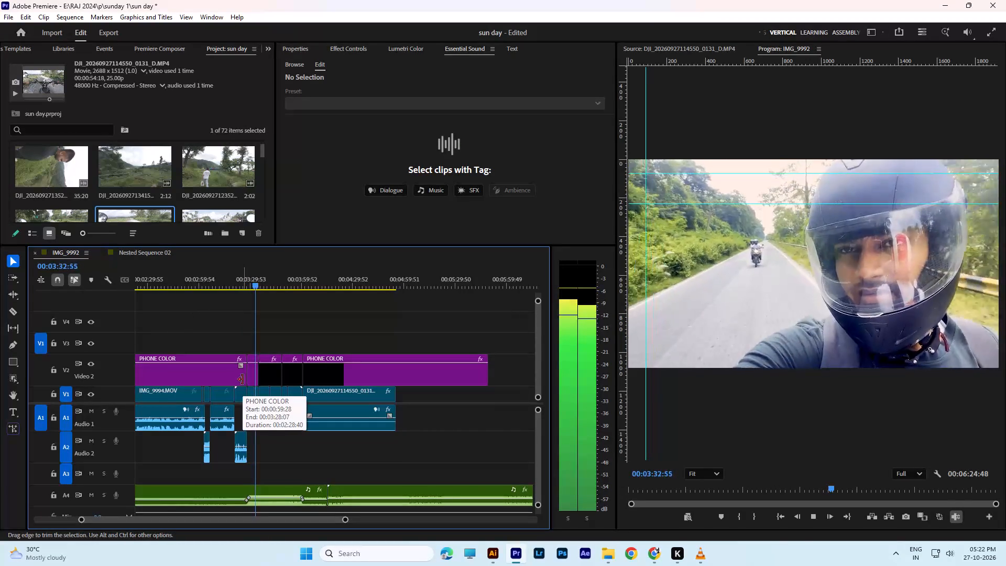
key("space")
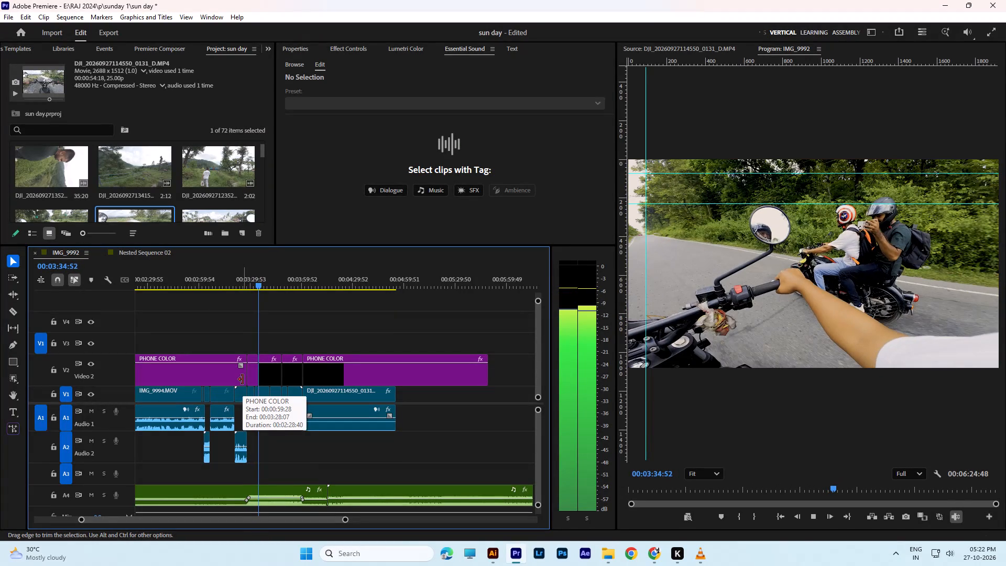
key("space")
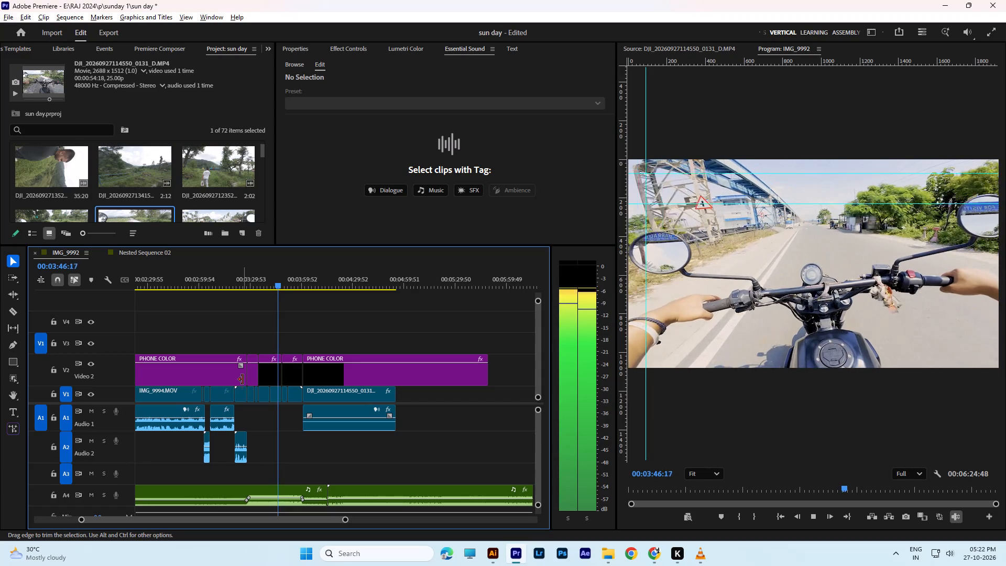
key("space")
left_click(314, 330)
key("space")
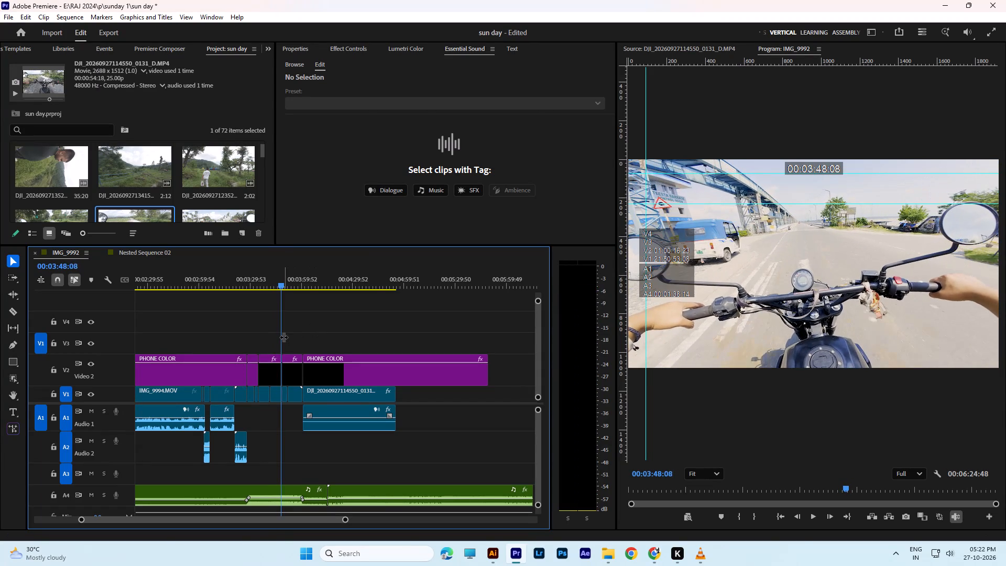
Move the volume keyframe on the A4 music track earlier, to the end of the IMG_9995 clip at about 00:03:28.
scroll(325, 421, "up", 2, "alt")
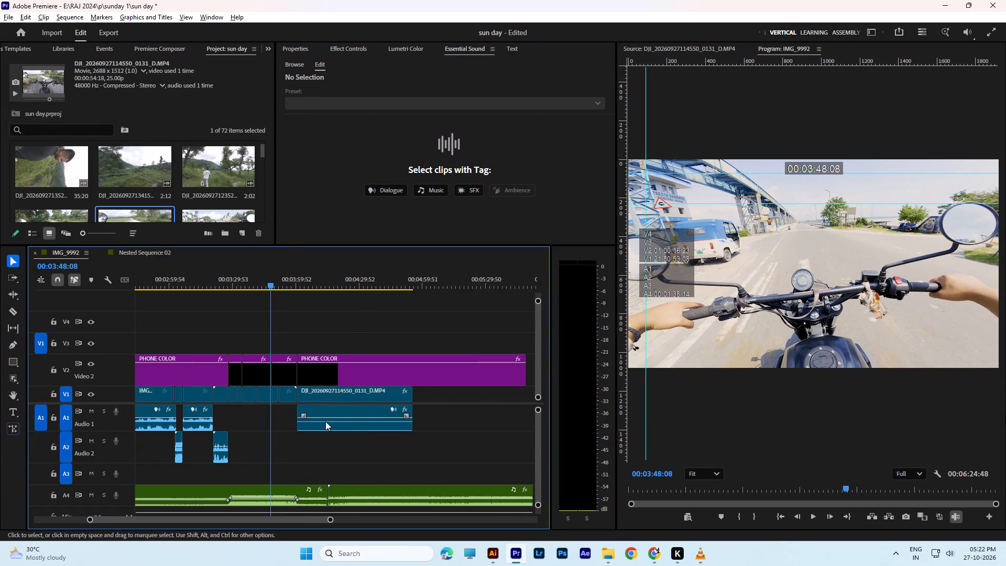
scroll(325, 421, "up", 20, "alt")
scroll(325, 421, "up", 15, "alt")
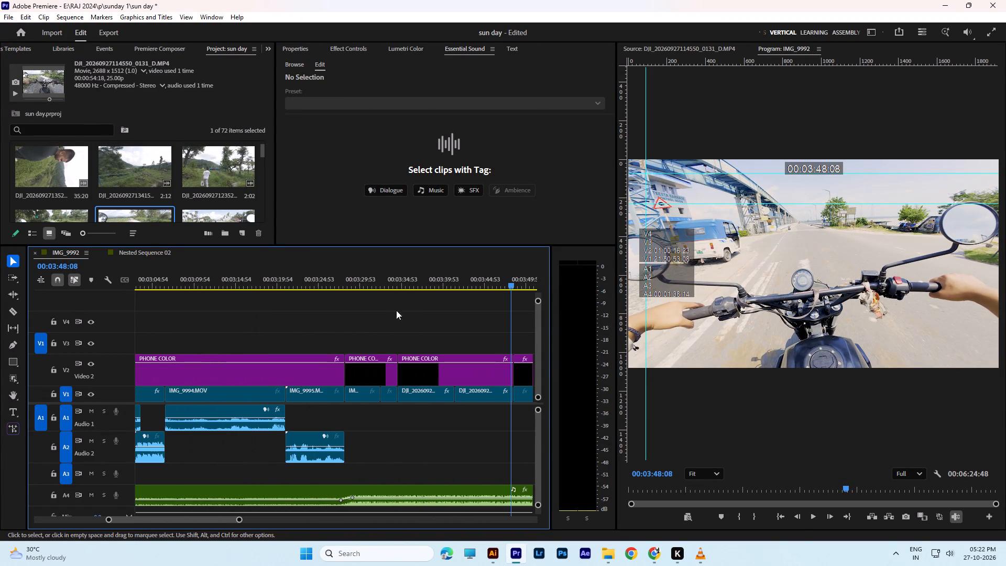
left_click_drag(515, 282, 331, 303)
key("space")
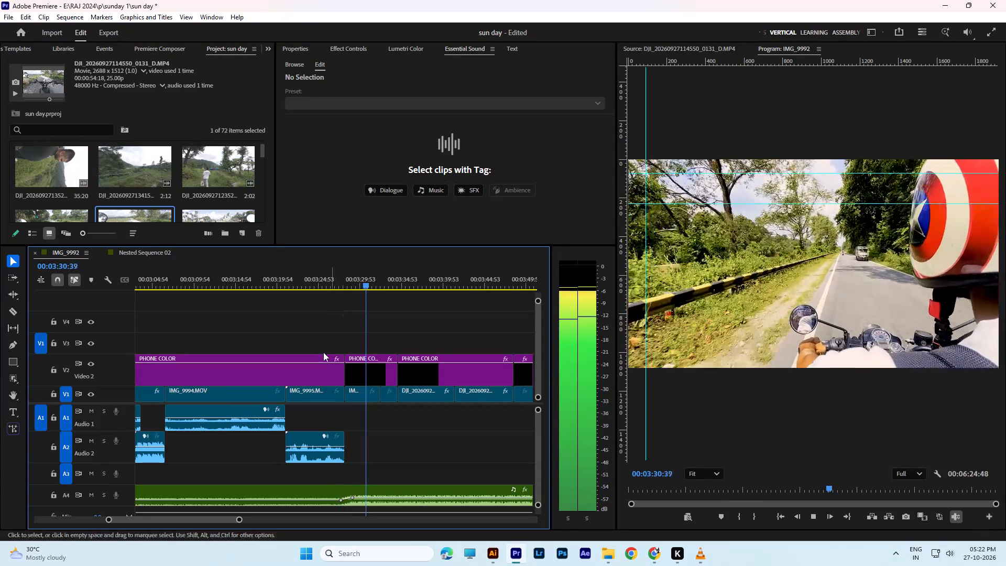
key("space")
scroll(332, 514, "up", 4, "alt")
left_click_drag(364, 498, 353, 499)
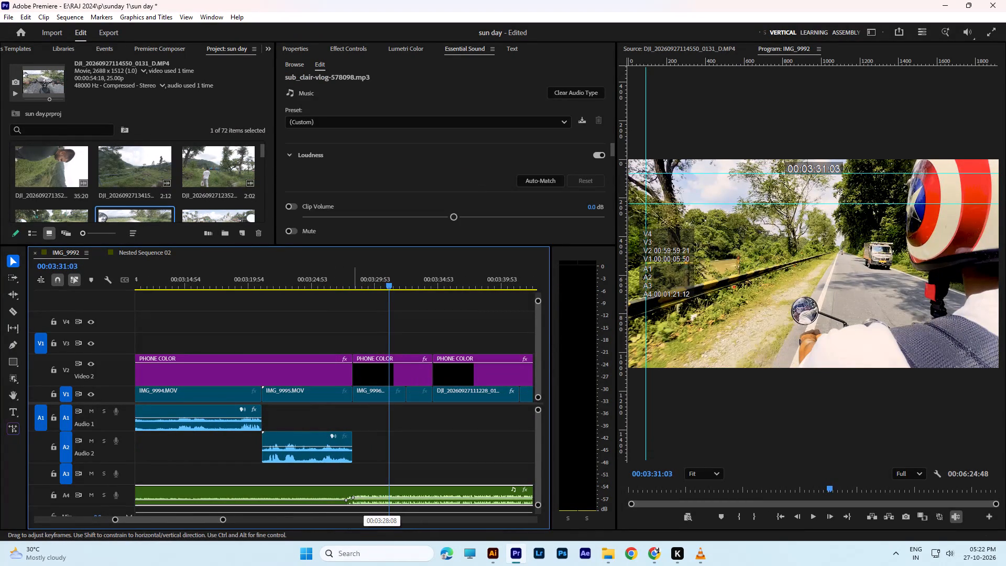
left_click_drag(353, 499, 351, 494)
Trim the end of the IMG_9996 clip on V1 back to 00:03:31:18.
left_click_drag(386, 279, 344, 289)
key("space")
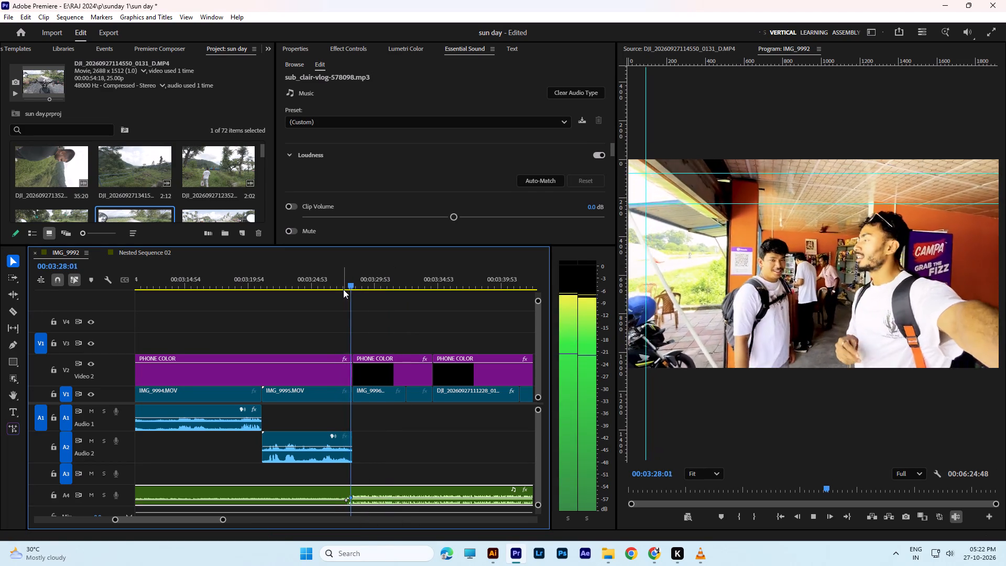
scroll(378, 362, "down", 1, "alt")
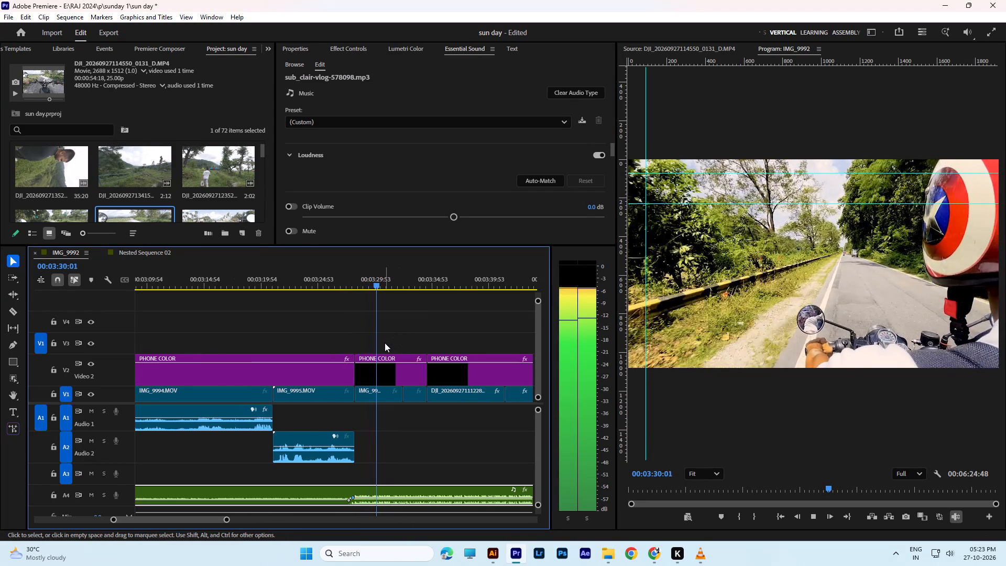
key("space")
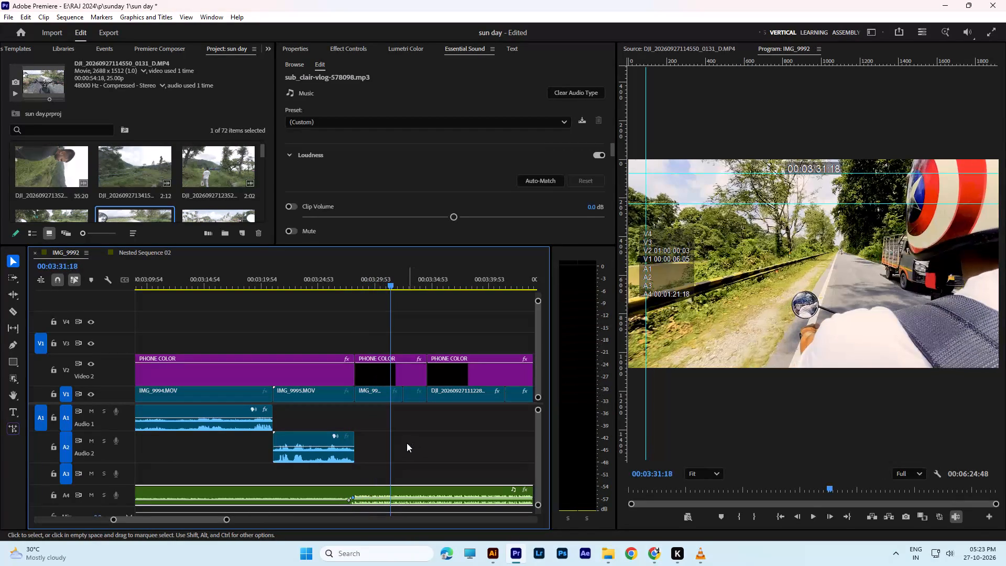
left_click_drag(402, 391, 390, 394)
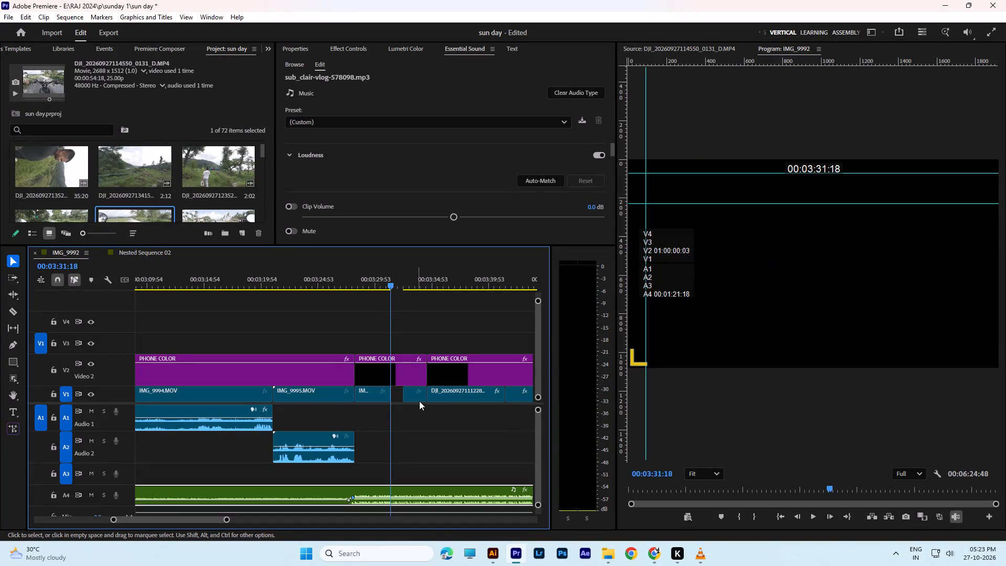
key("space")
key("space")
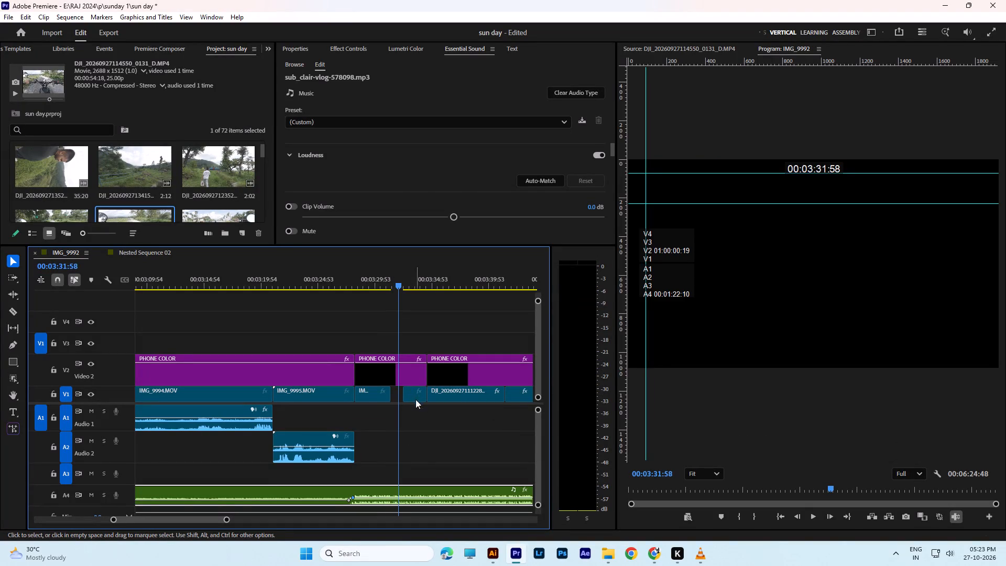
left_click_drag(415, 399, 402, 399)
key("space")
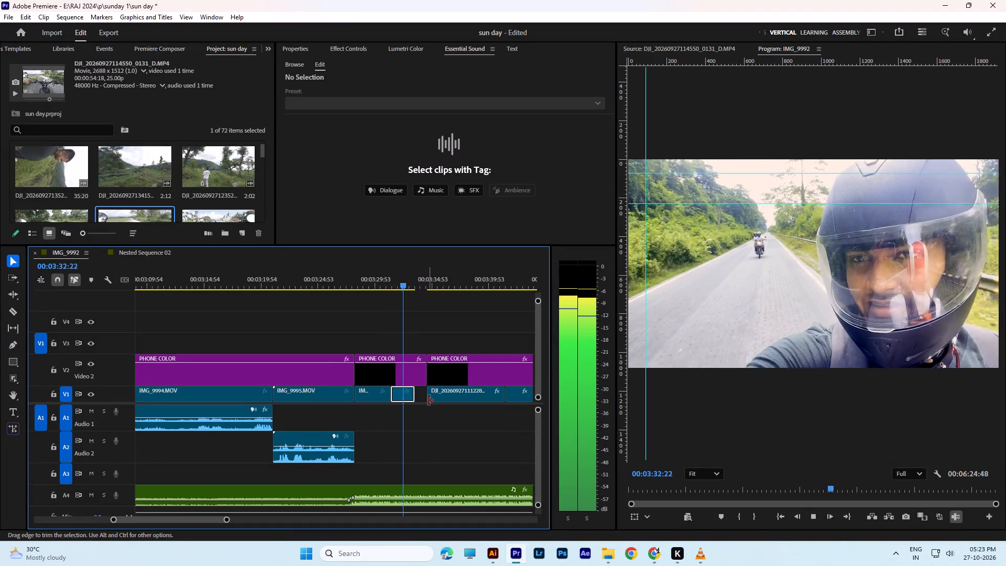
key("space")
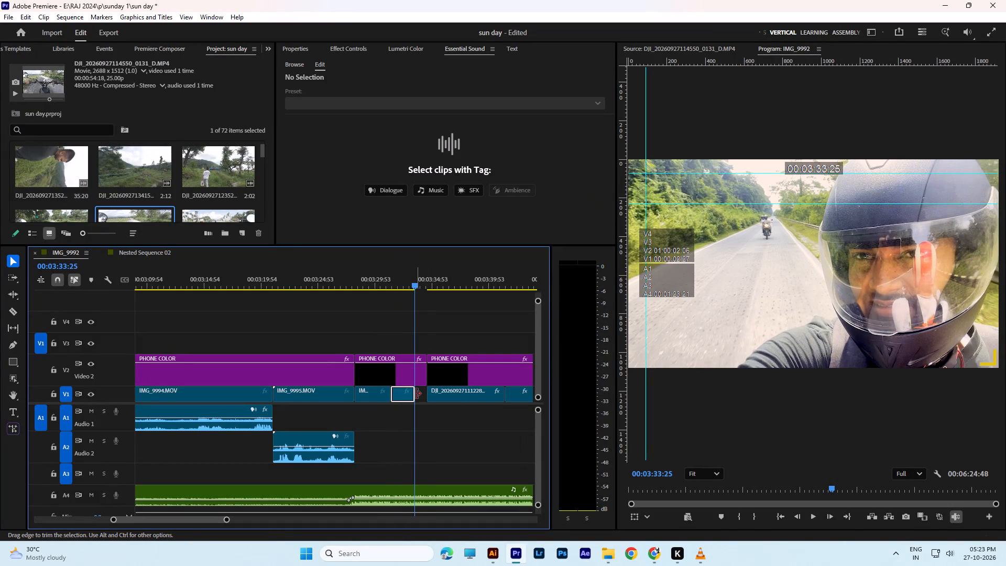
left_click_drag(416, 391, 429, 391)
key("space")
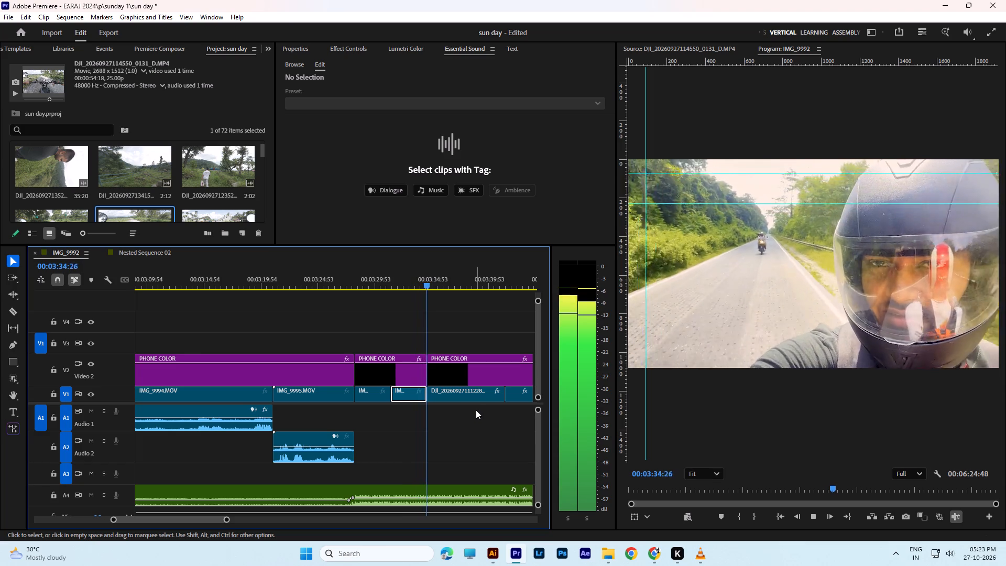
key("space")
scroll(453, 409, "down", 3, "alt")
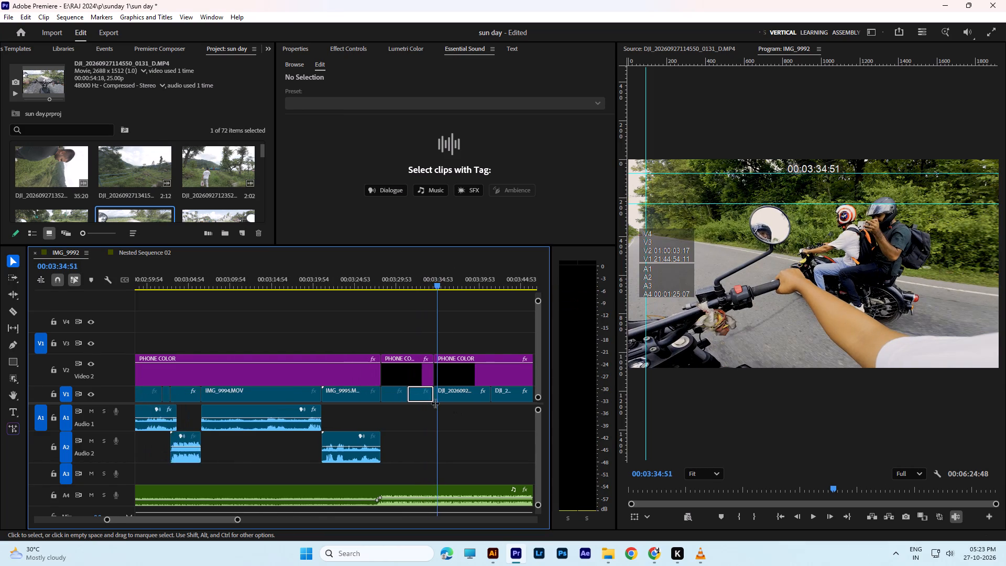
scroll(435, 403, "down", 2)
scroll(392, 397, "down", 3)
key("space")
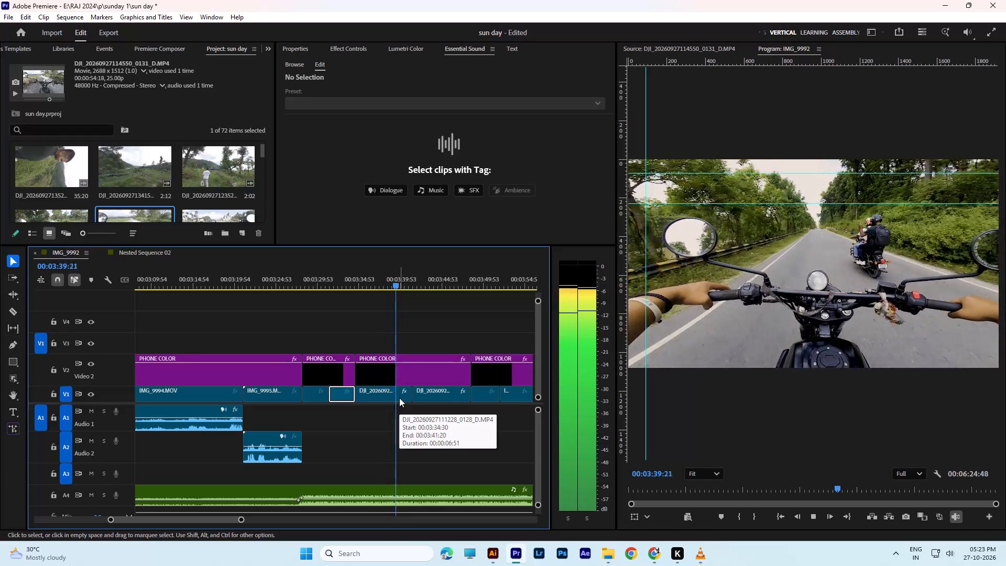
key("space")
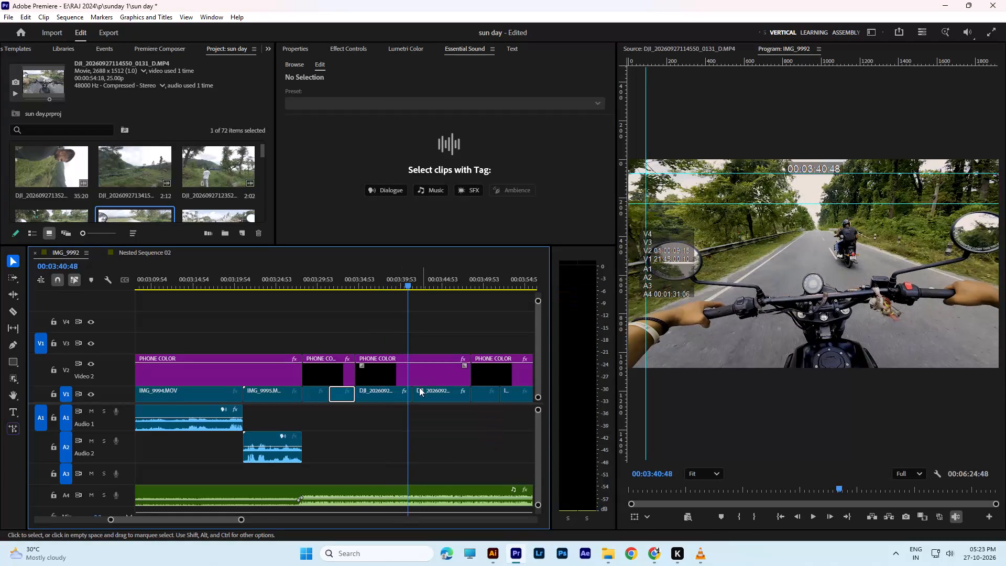
left_click(412, 390)
left_click(410, 394)
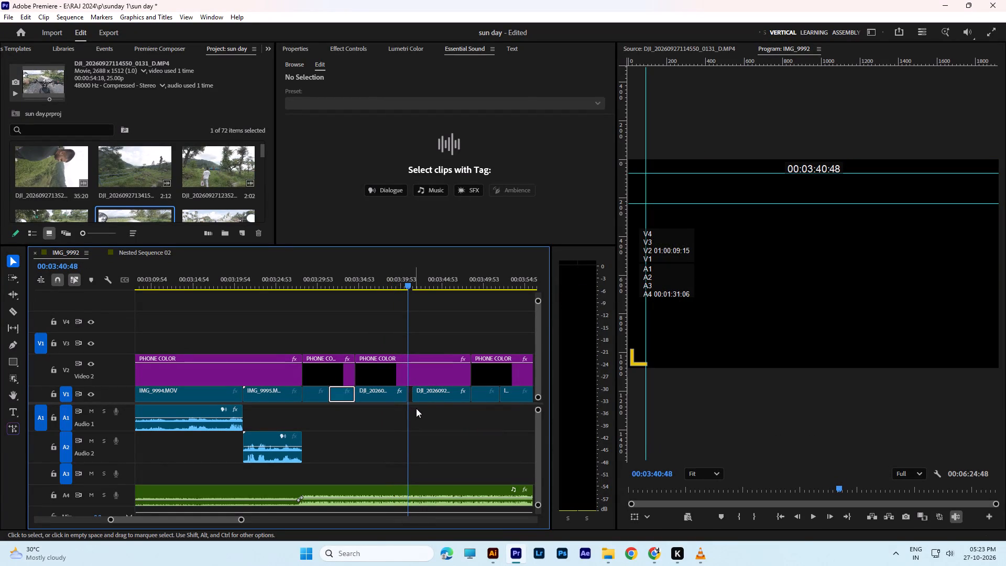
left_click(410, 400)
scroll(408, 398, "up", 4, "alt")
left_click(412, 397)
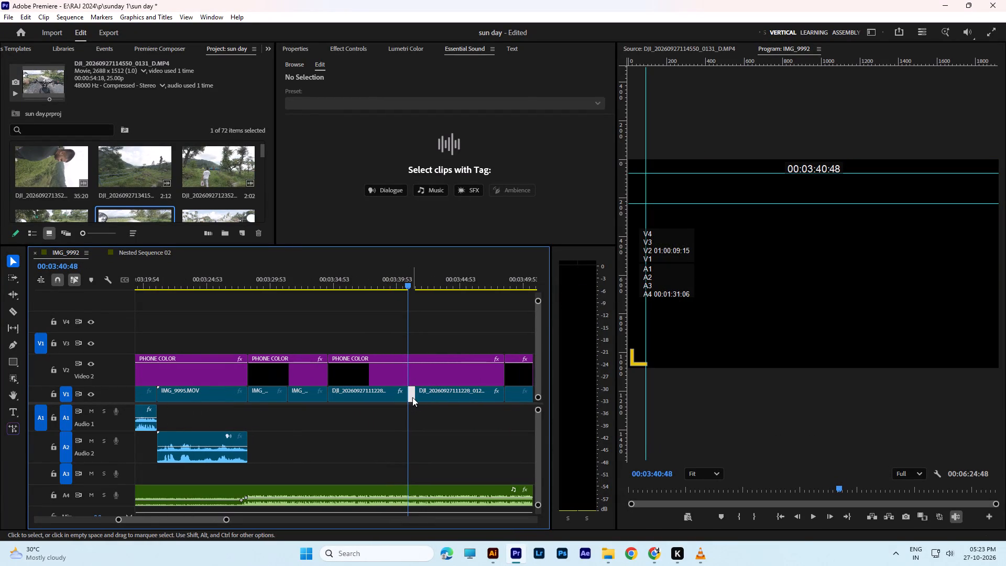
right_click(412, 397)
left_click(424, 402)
Move the next two V1 clips together back to 00:03:40:48, against the trimmed DJI clip, and play the join.
left_click_drag(449, 442, 447, 436)
left_click_drag(522, 417, 485, 406)
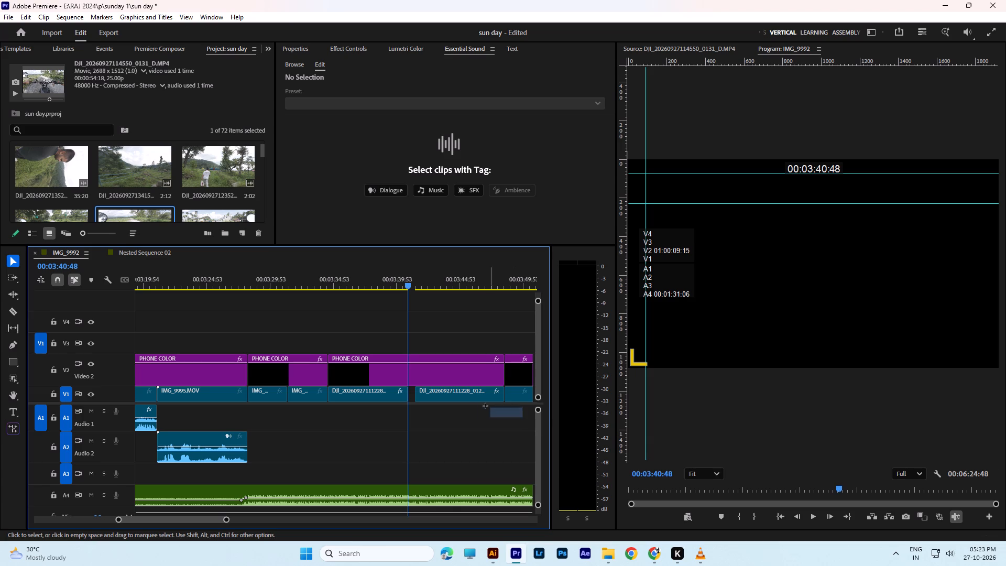
left_click_drag(485, 406, 476, 398)
left_click_drag(519, 399, 501, 400)
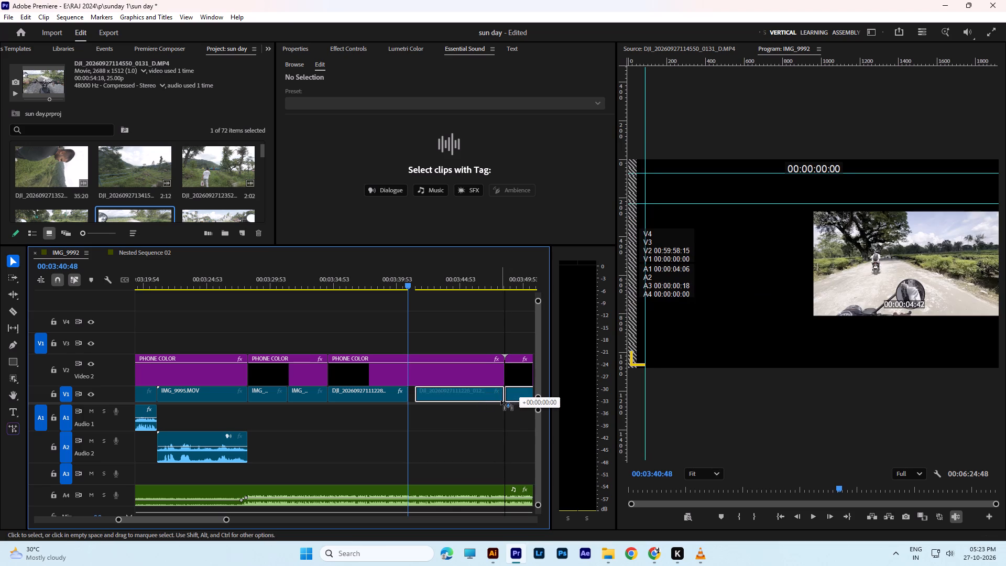
left_click_drag(501, 400, 499, 400)
left_click_drag(483, 398, 475, 398)
key("space")
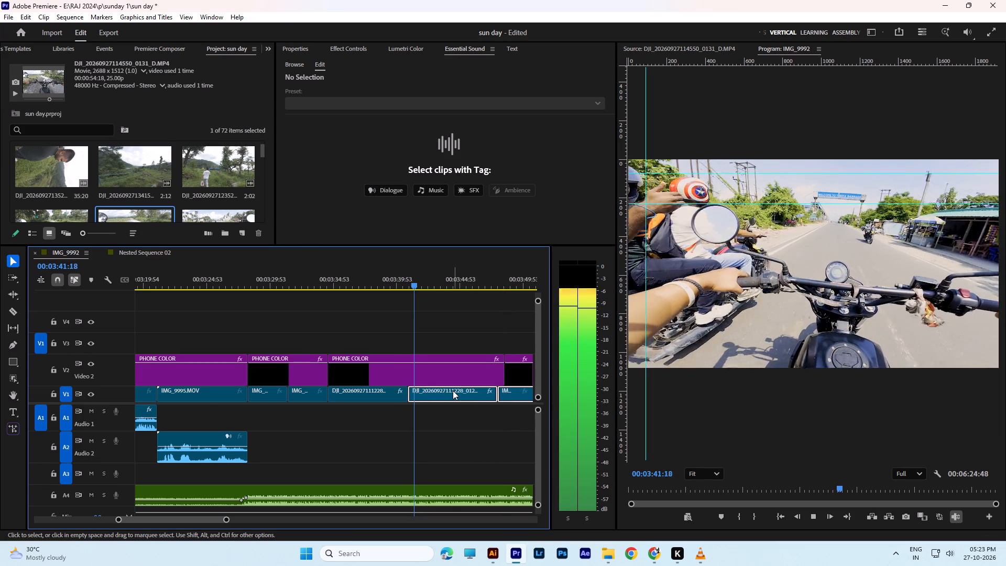
scroll(392, 377, "down", 5, "alt")
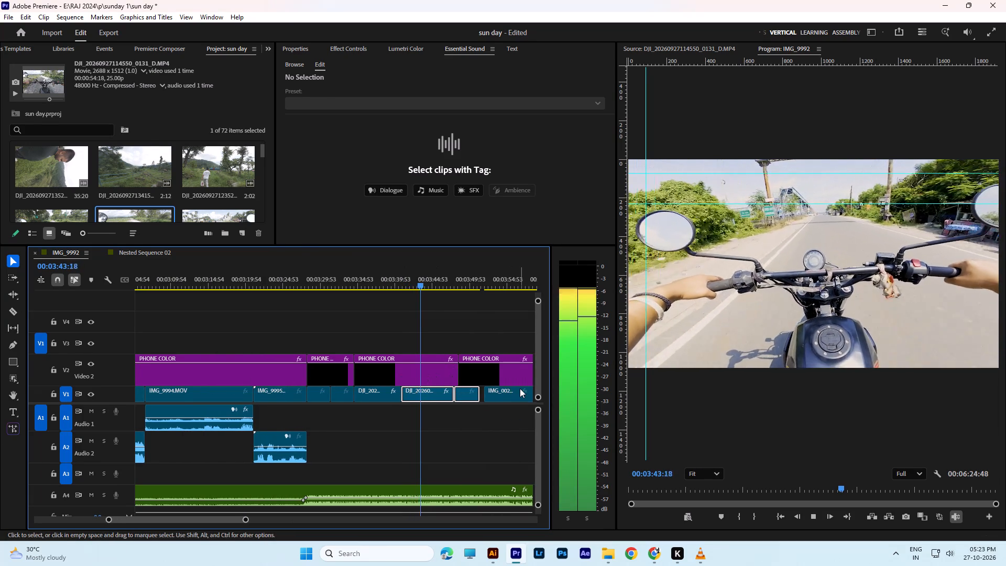